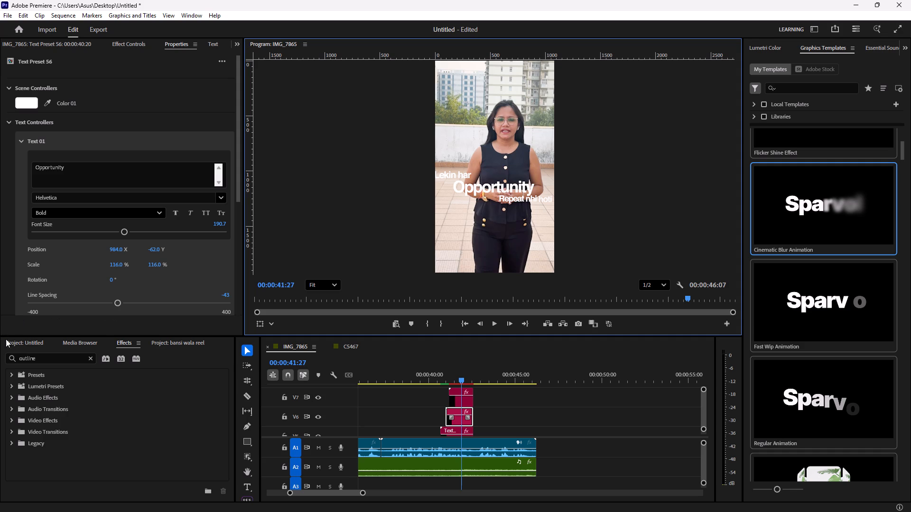
Search the effects for "stroke" and apply the Stroke video effect to the "Opportunity" text clip on V6.
click(90, 361)
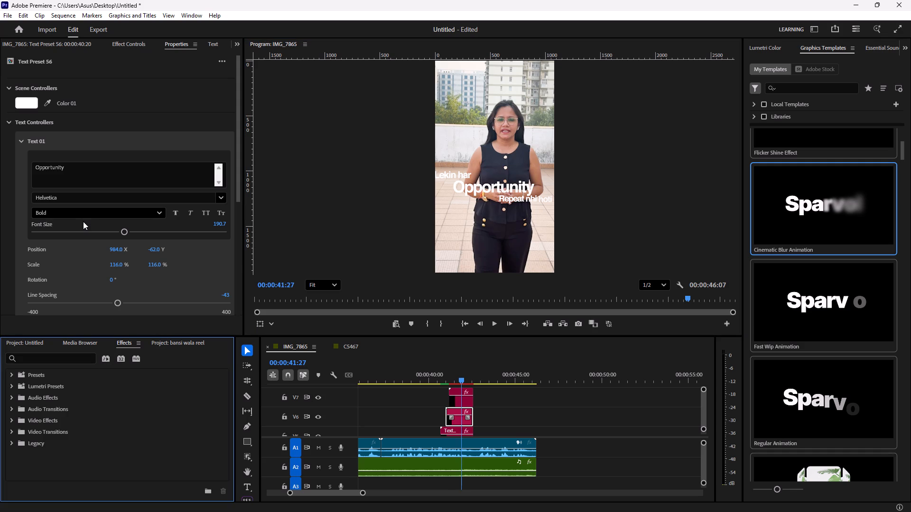
click(123, 43)
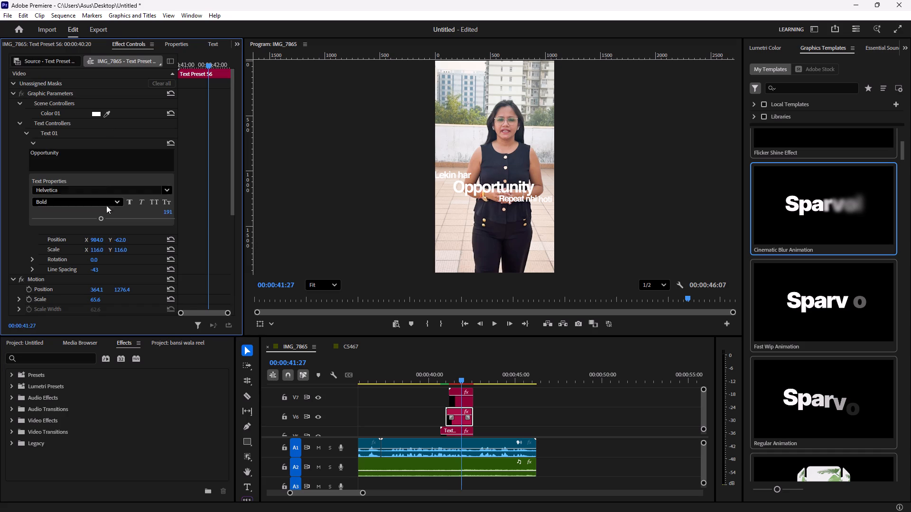
scroll(12, 240, down, 12)
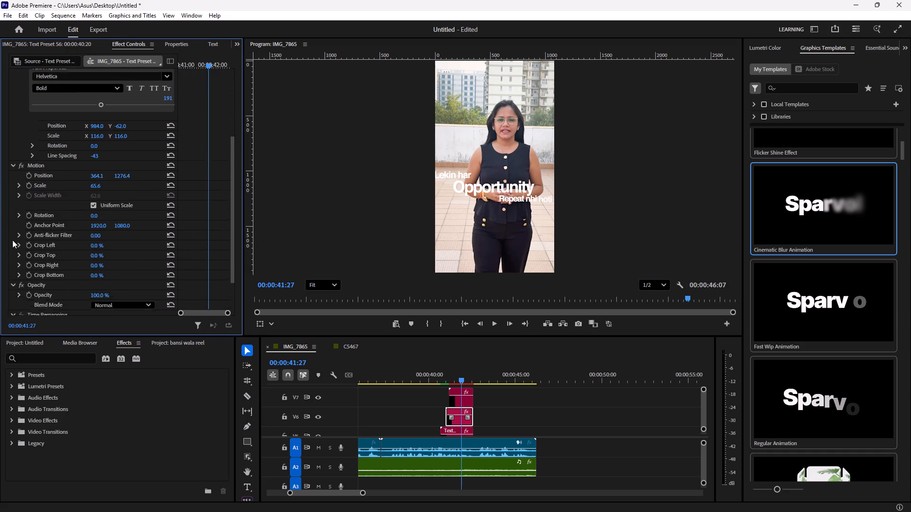
scroll(12, 240, down, 6)
click(55, 355)
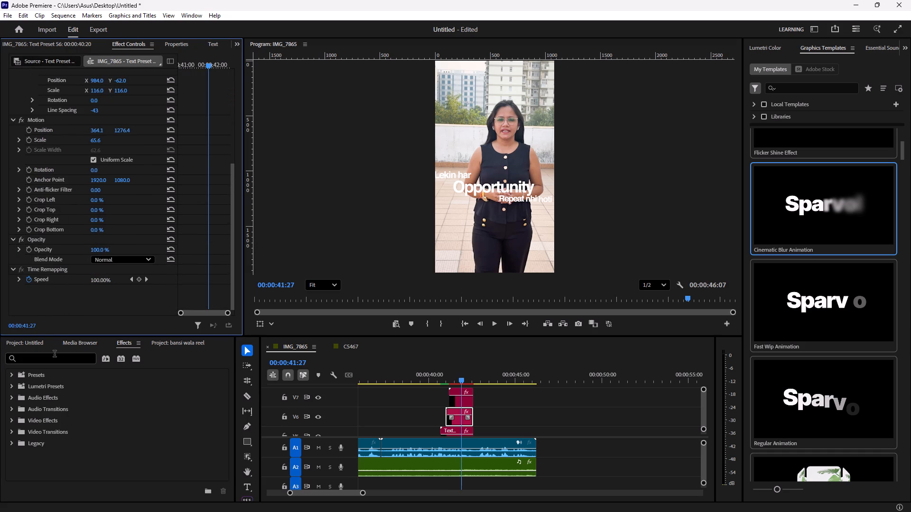
text(stro)
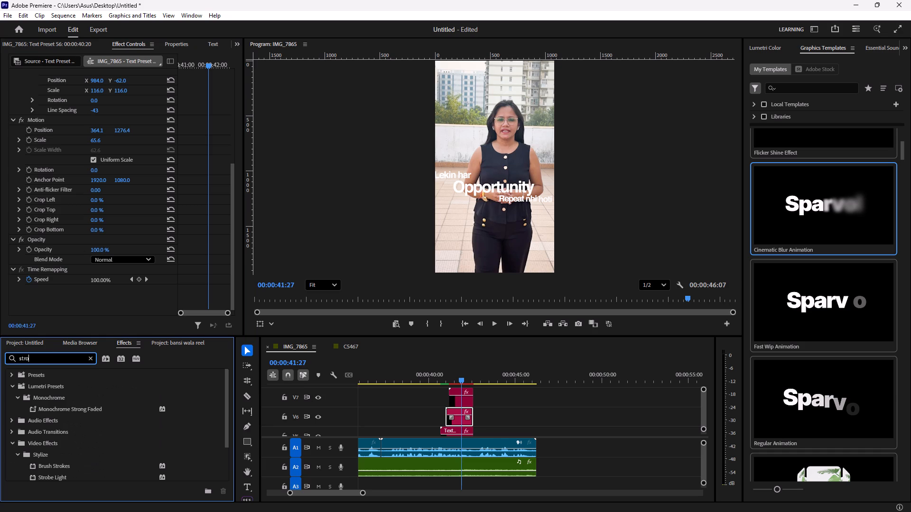
text(ke)
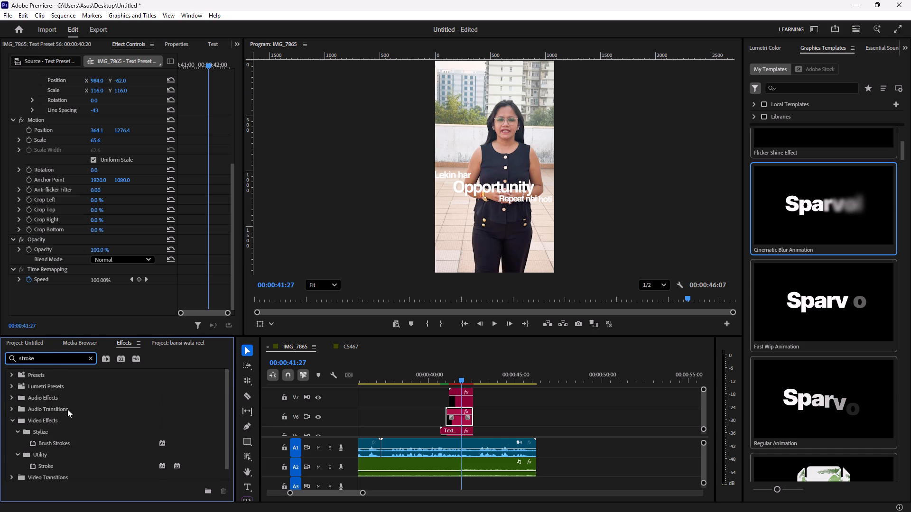
scroll(67, 409, down, 4)
click(53, 452)
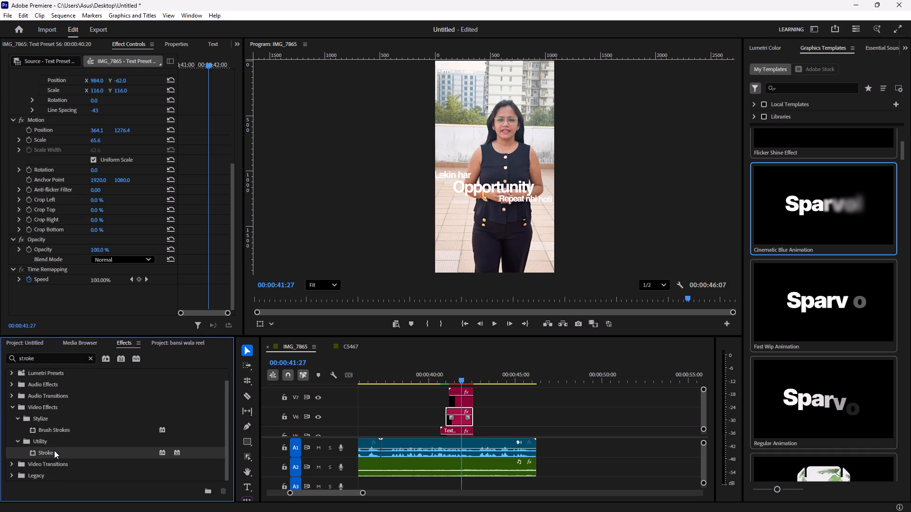
drag(54, 450, 457, 415)
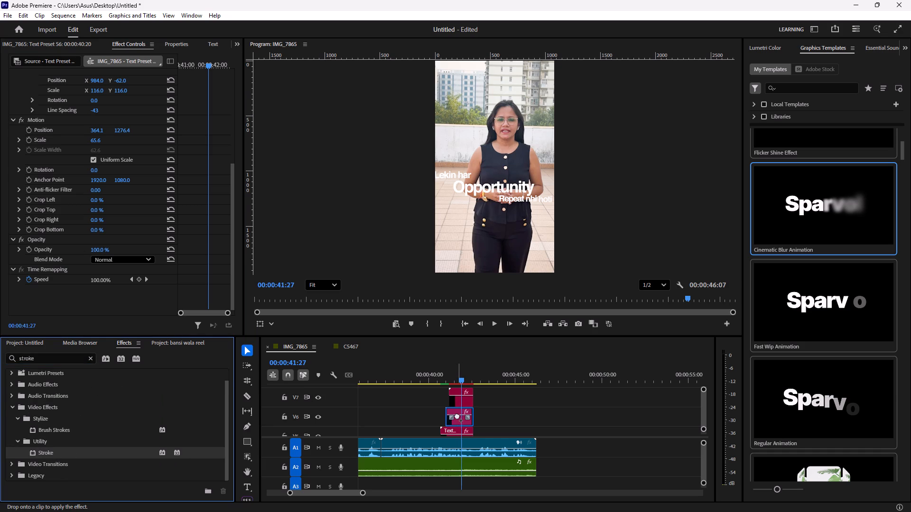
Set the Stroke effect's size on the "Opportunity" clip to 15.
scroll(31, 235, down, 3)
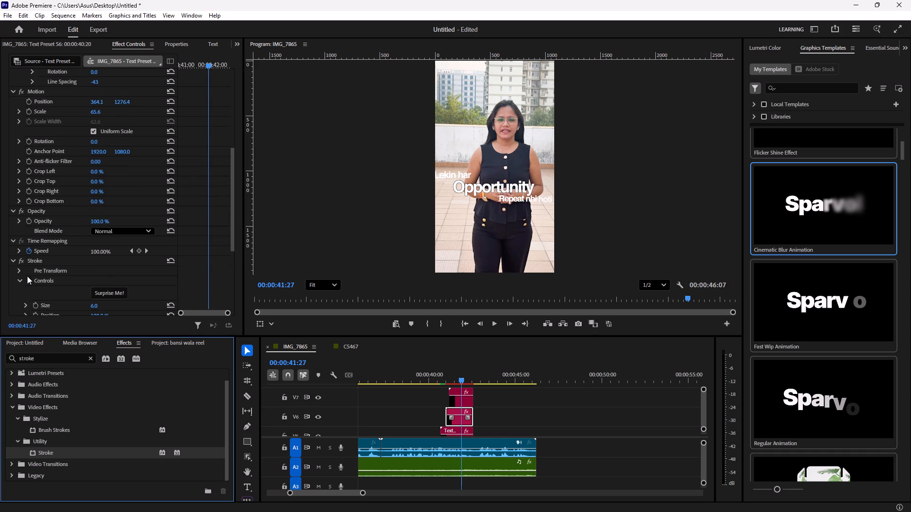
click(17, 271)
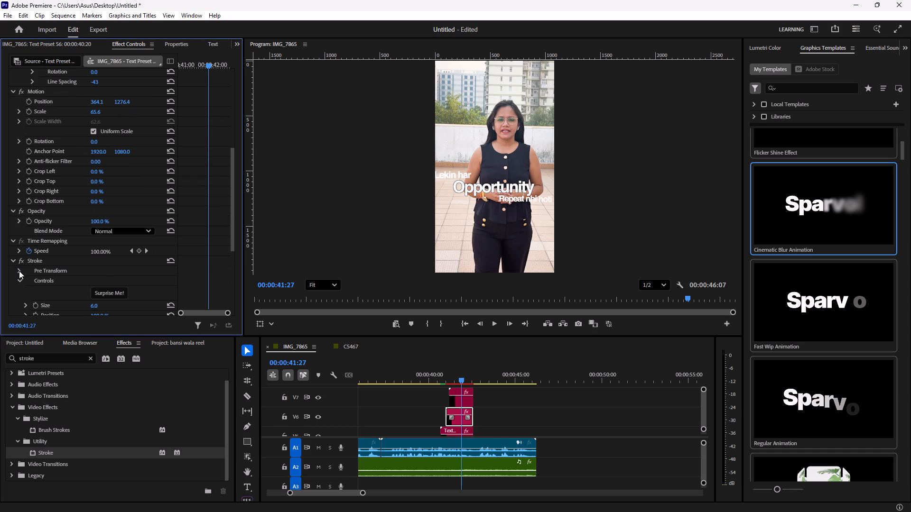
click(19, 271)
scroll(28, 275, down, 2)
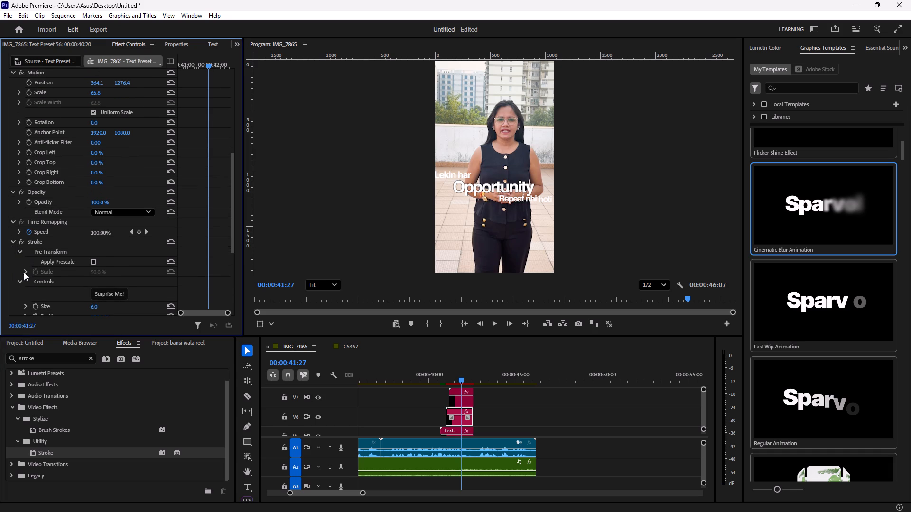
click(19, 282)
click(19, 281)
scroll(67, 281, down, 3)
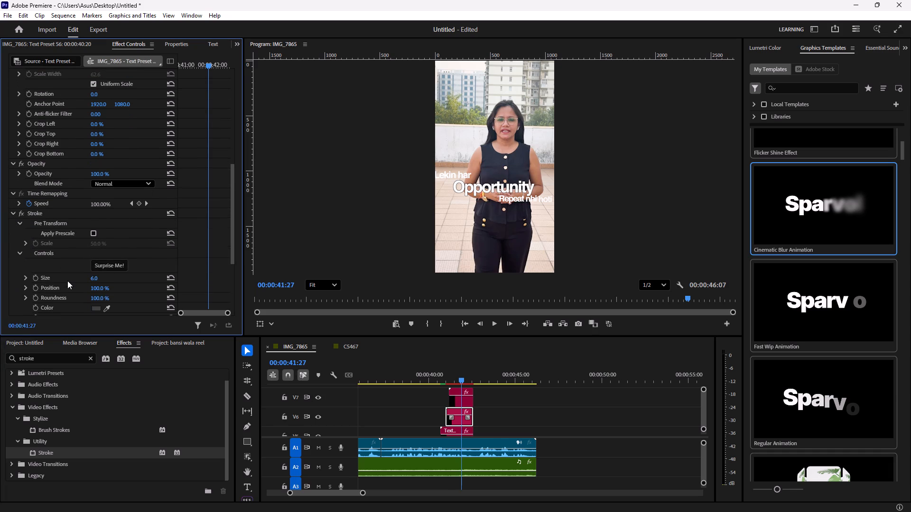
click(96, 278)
Change the Stroke colour of the "Opportunity" clip to black.
click(108, 309)
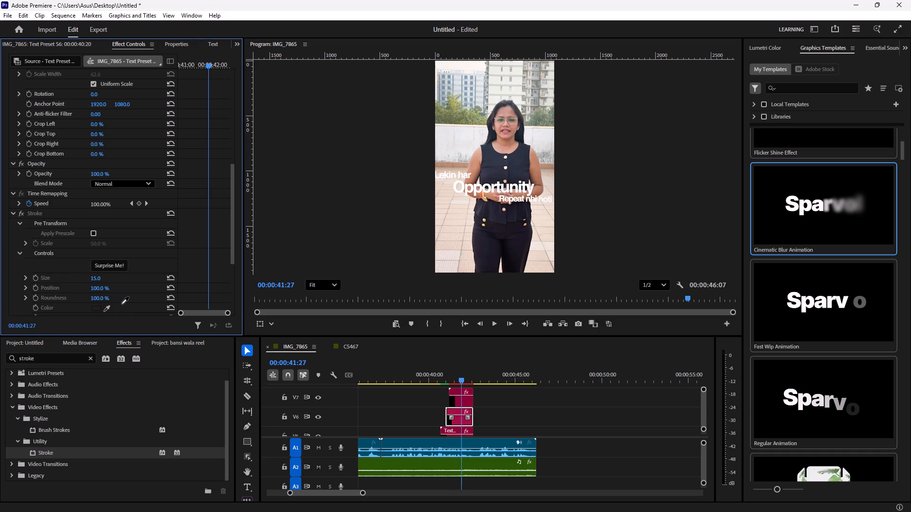
click(98, 311)
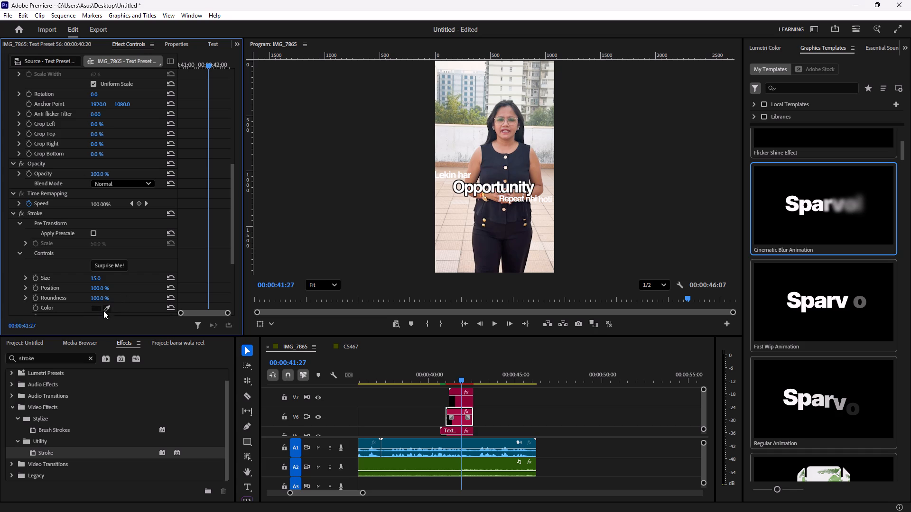
click(99, 309)
drag(132, 220, 93, 178)
click(290, 335)
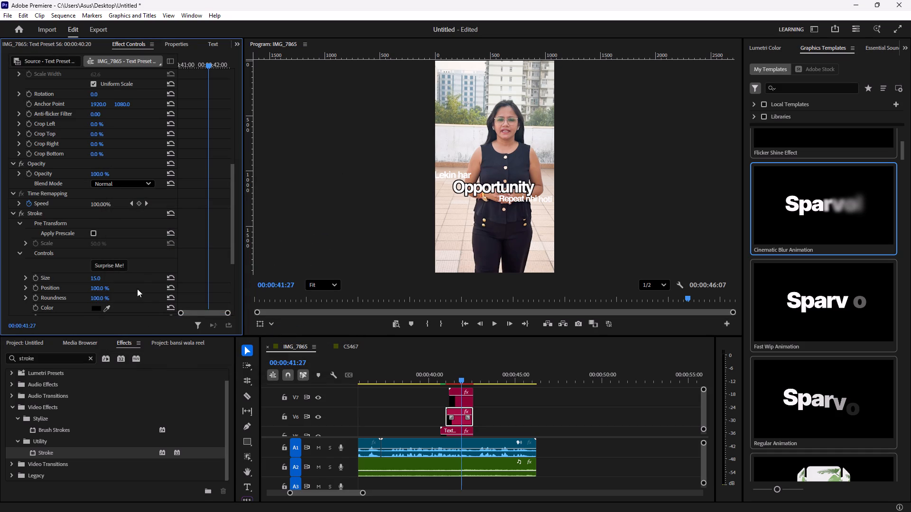
Set the Stroke size of the "Opportunity" clip to 10.
click(95, 280)
text(10)
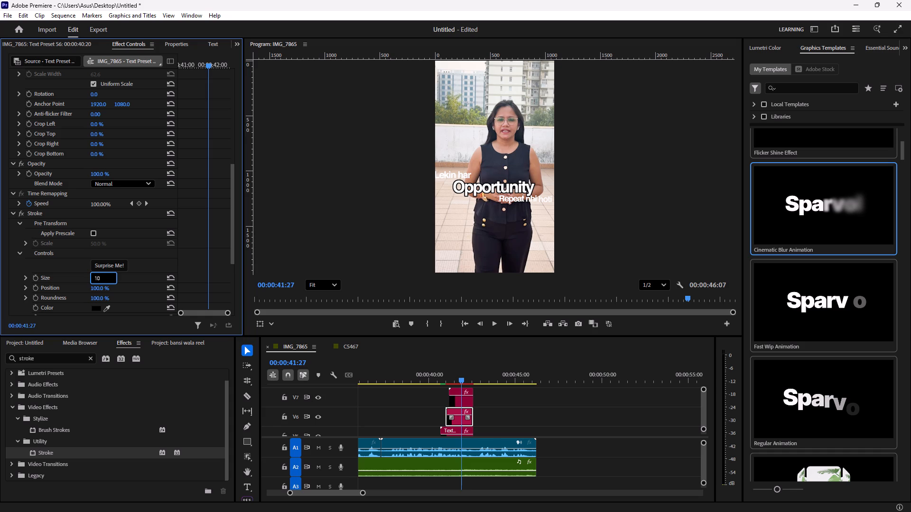
click(132, 276)
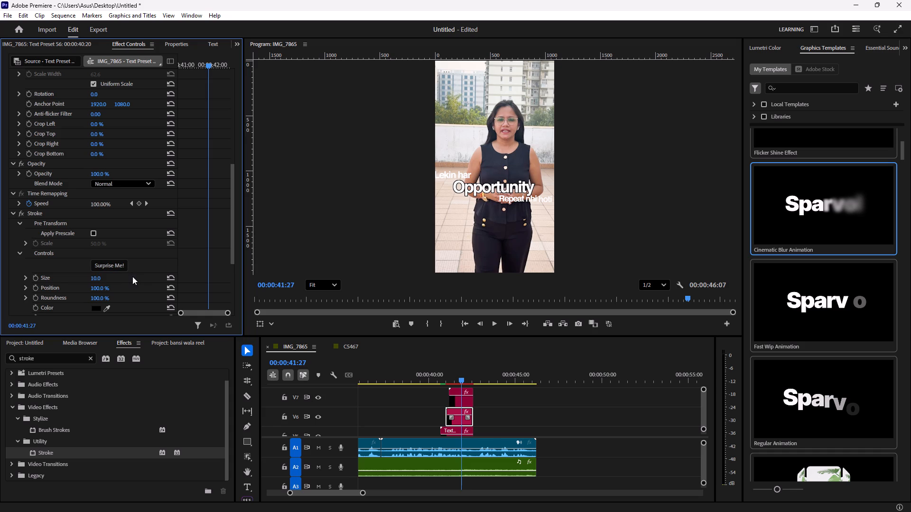
Apply the Stroke effect to the "Repeat nhi hoti" text clip on V7 and set its size to 10.
click(463, 398)
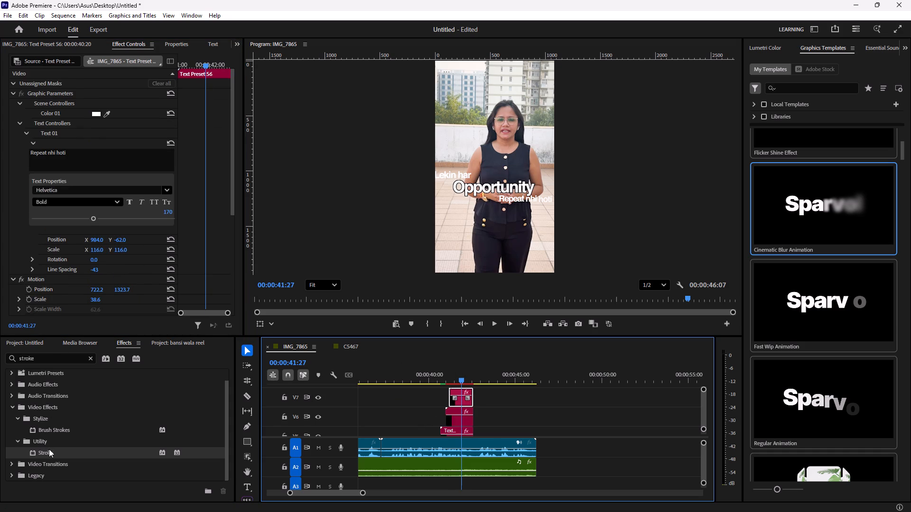
drag(50, 451, 466, 393)
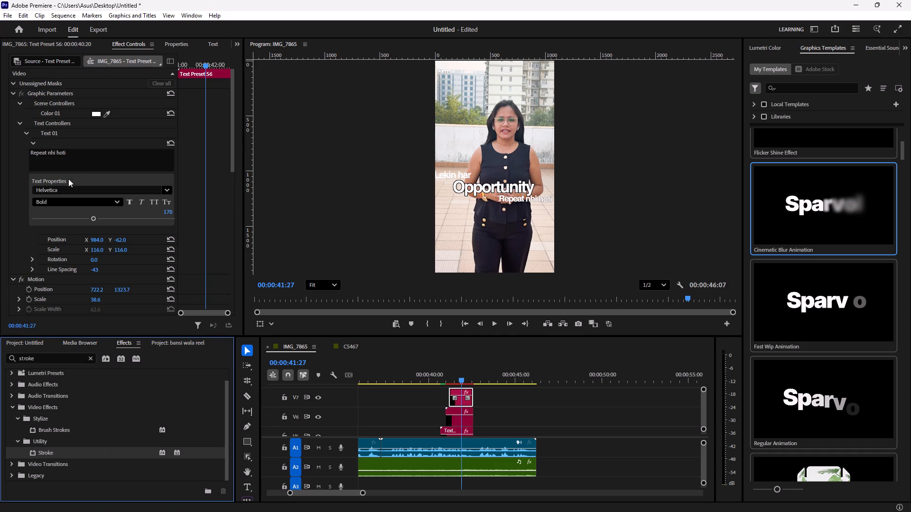
scroll(21, 202, down, 2)
scroll(21, 202, up, 2)
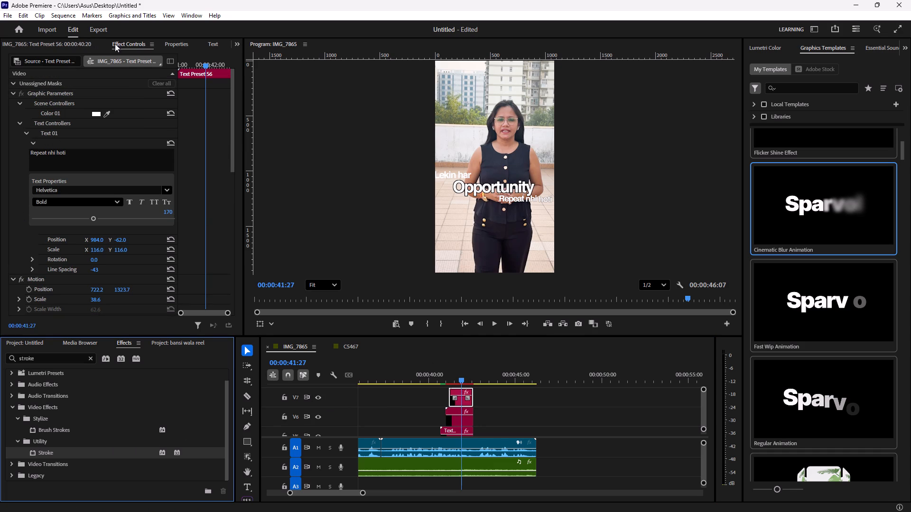
click(118, 44)
scroll(8, 229, down, 3)
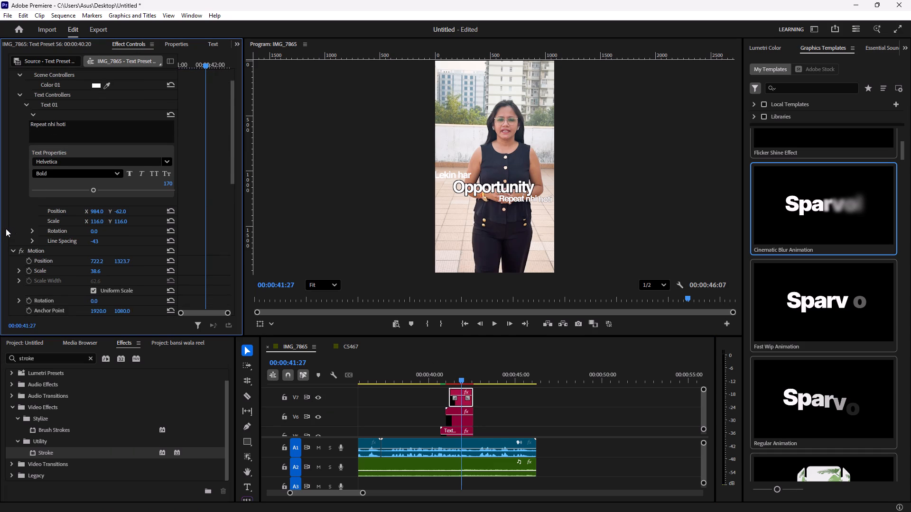
scroll(6, 229, down, 20)
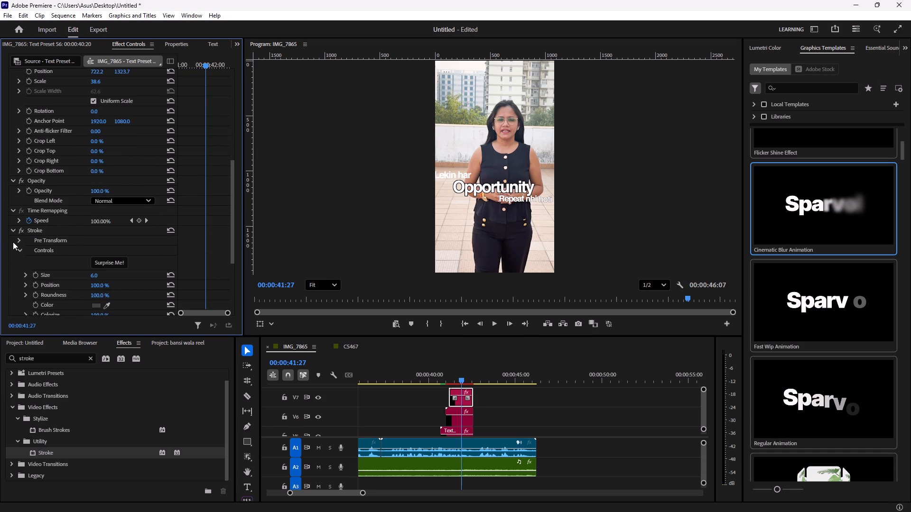
scroll(13, 242, down, 2)
click(95, 257)
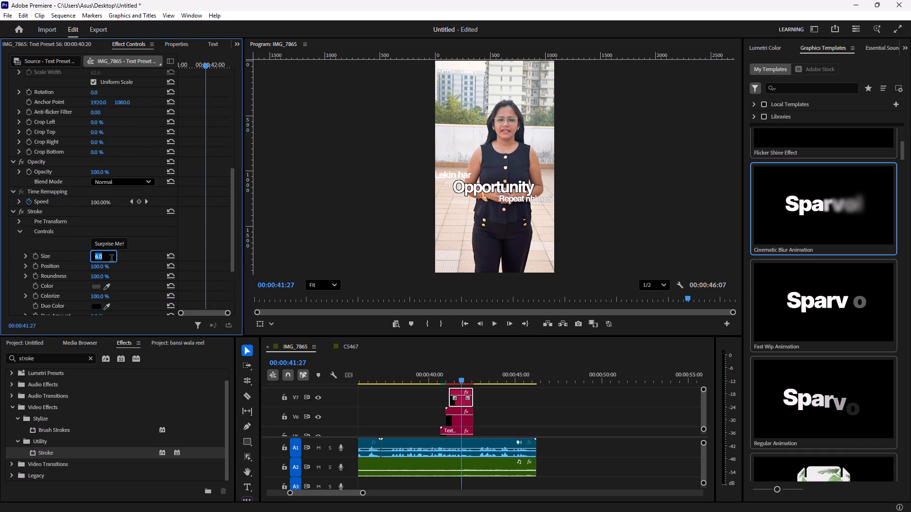
text(10)
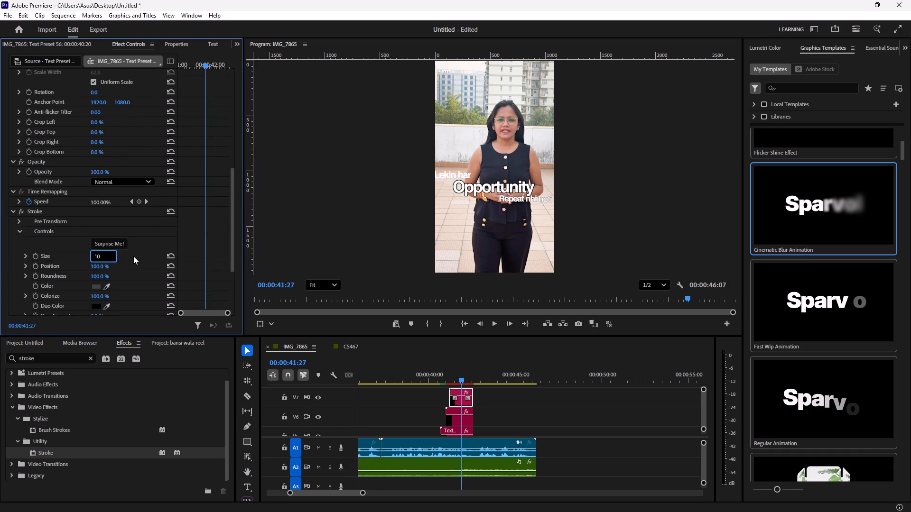
click(133, 256)
click(129, 273)
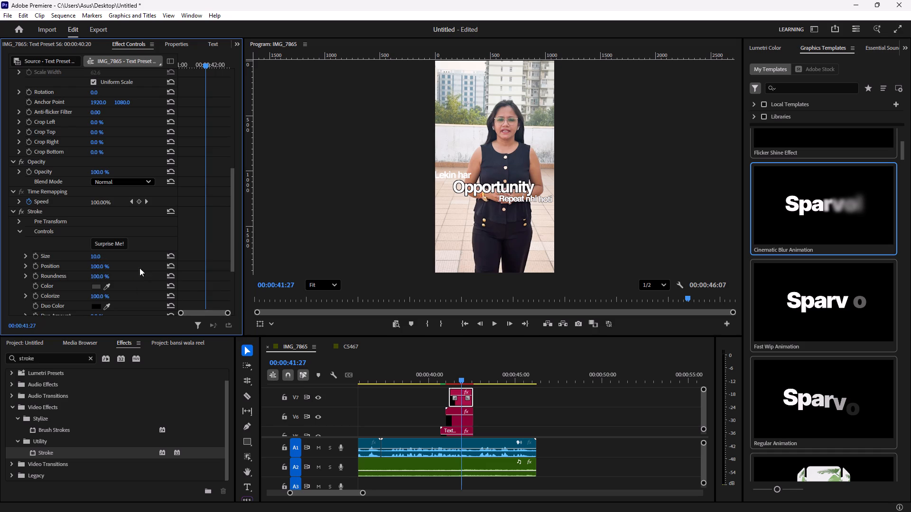
Add another Stroke effect to the "Repeat nhi hoti" text clip on V7.
click(458, 431)
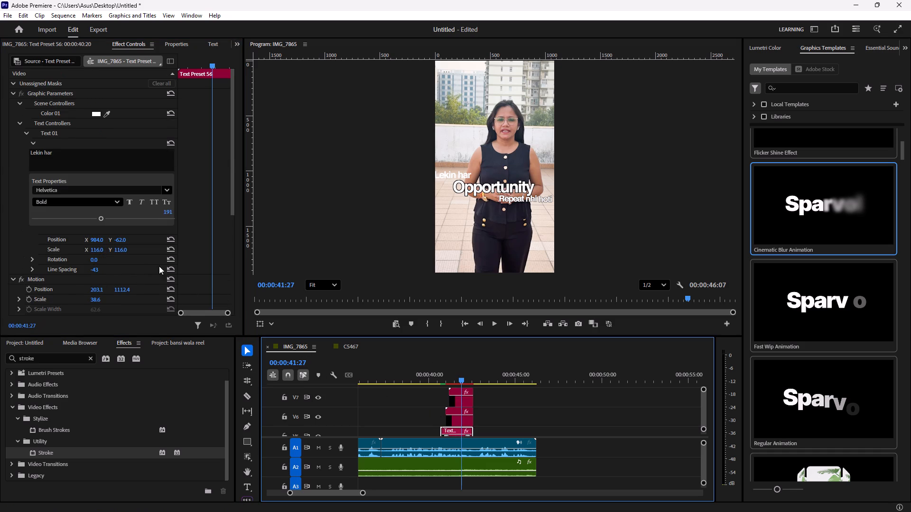
drag(48, 452, 222, 452)
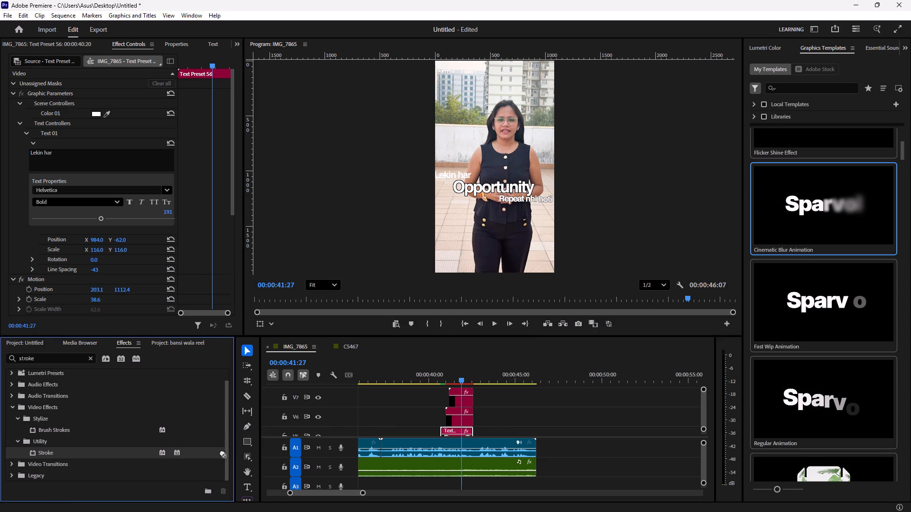
drag(222, 452, 457, 394)
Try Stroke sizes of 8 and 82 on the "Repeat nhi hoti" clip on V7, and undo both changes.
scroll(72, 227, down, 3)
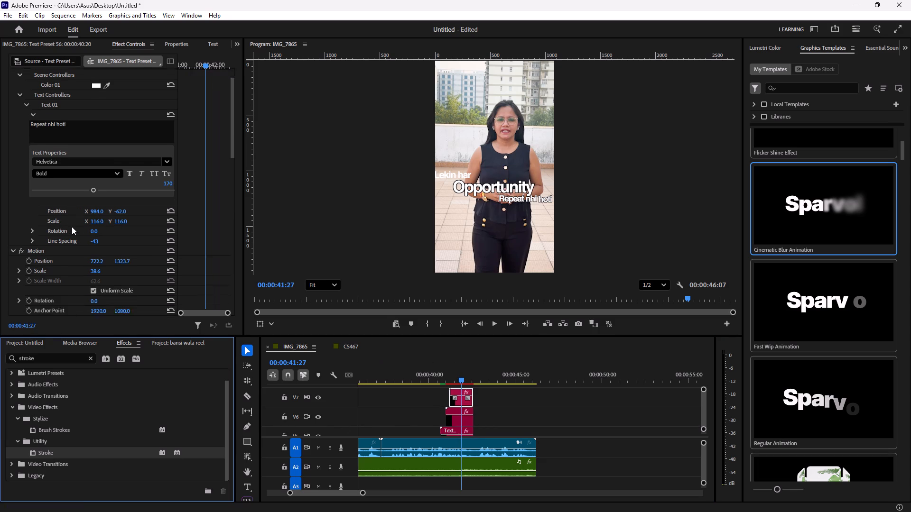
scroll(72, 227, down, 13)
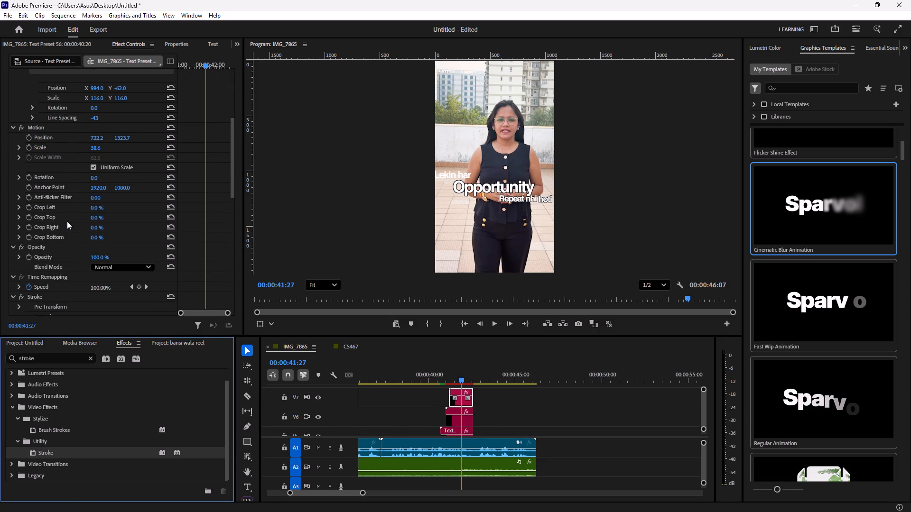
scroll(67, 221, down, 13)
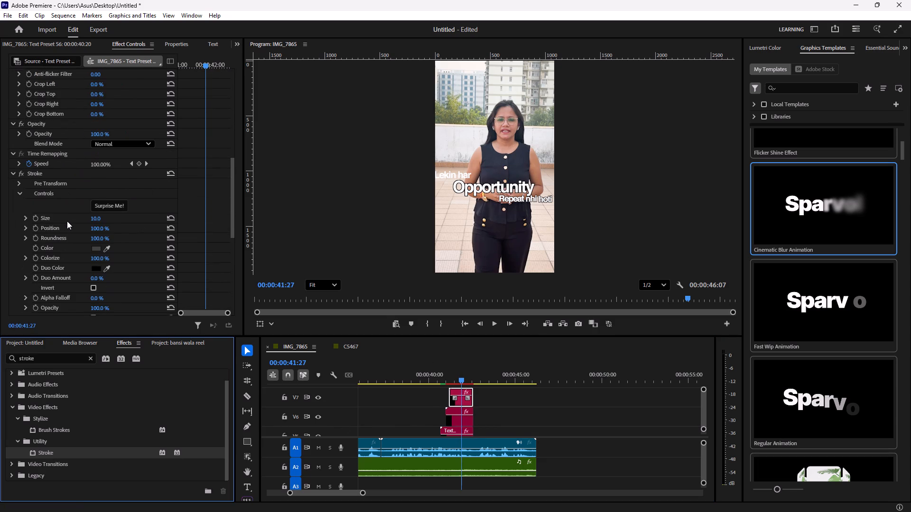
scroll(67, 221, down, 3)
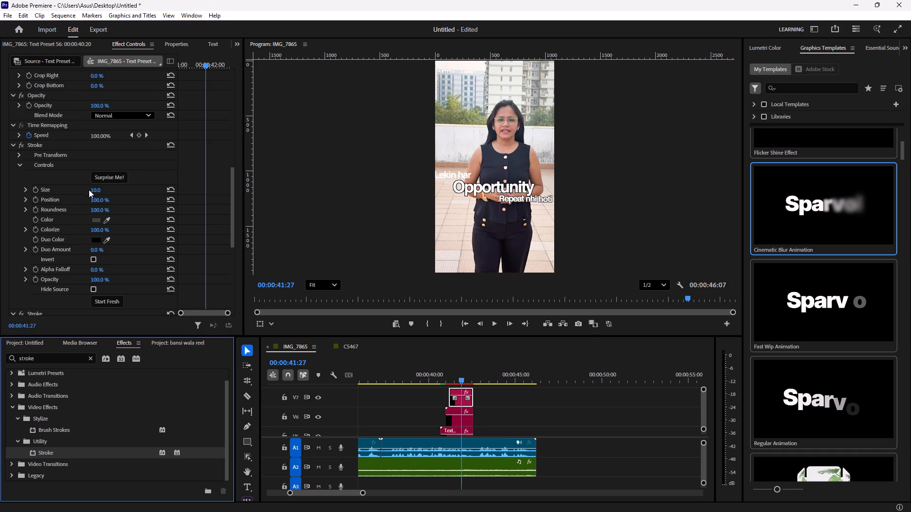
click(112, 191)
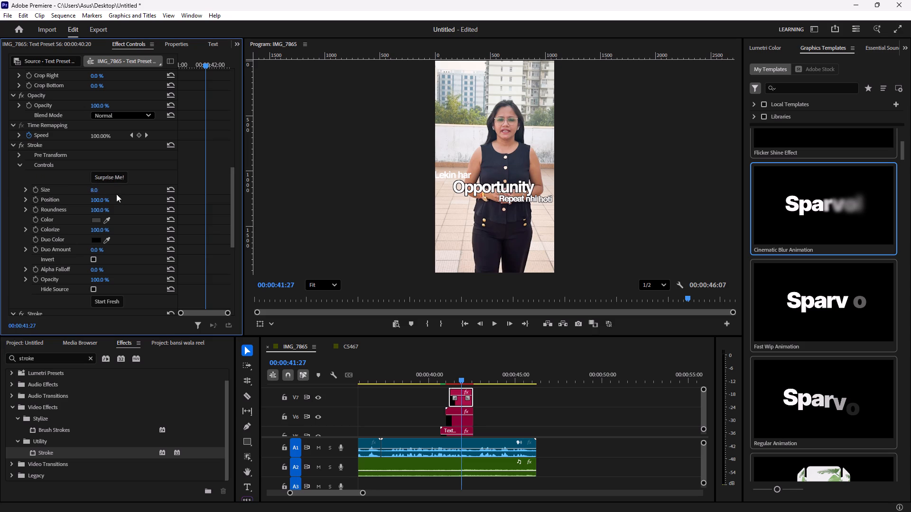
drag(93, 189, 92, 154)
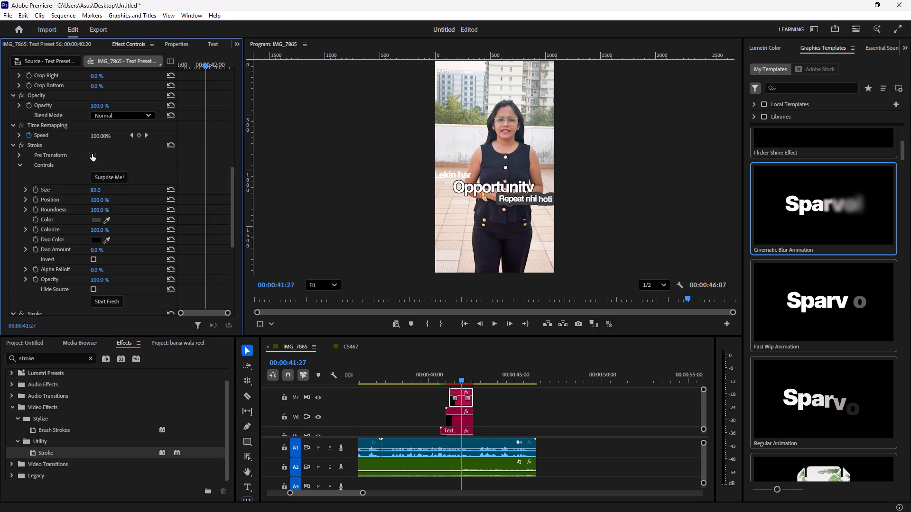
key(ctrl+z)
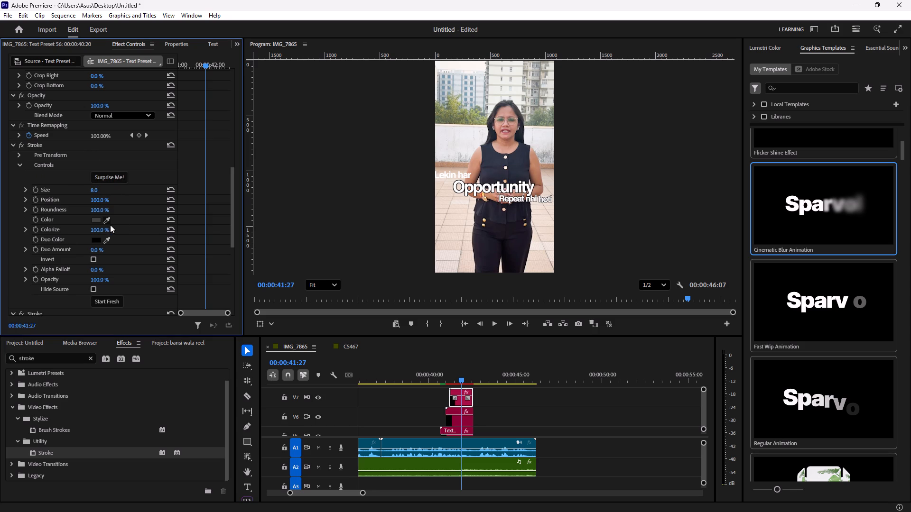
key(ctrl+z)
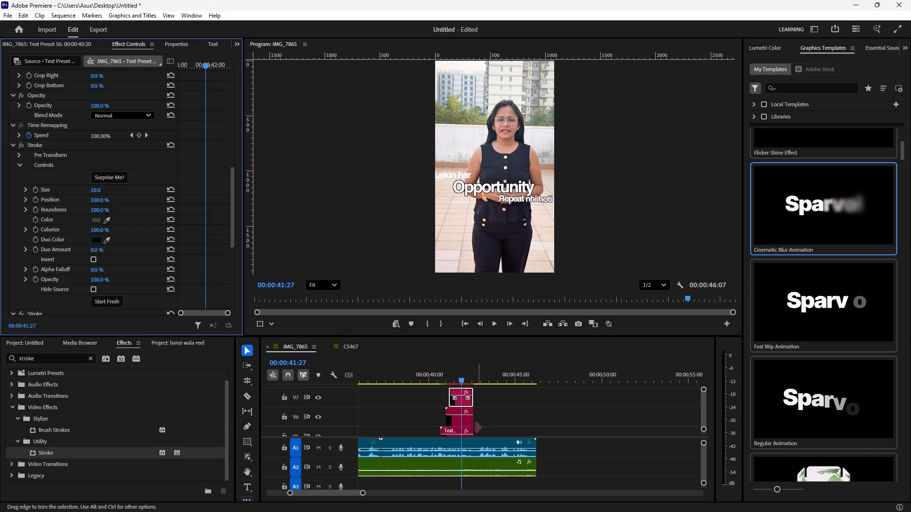
Apply the Stroke effect to the "Lekin har" text clip and set its size to 10.
click(454, 431)
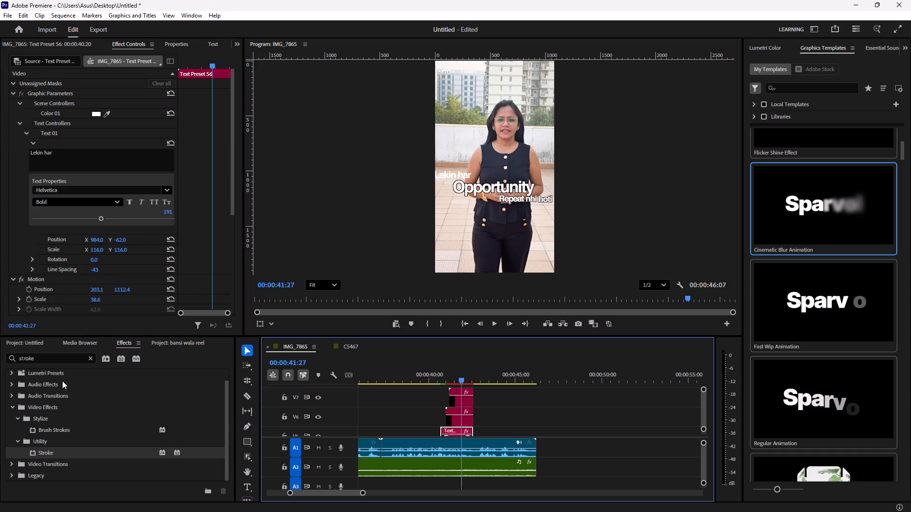
drag(49, 451, 450, 431)
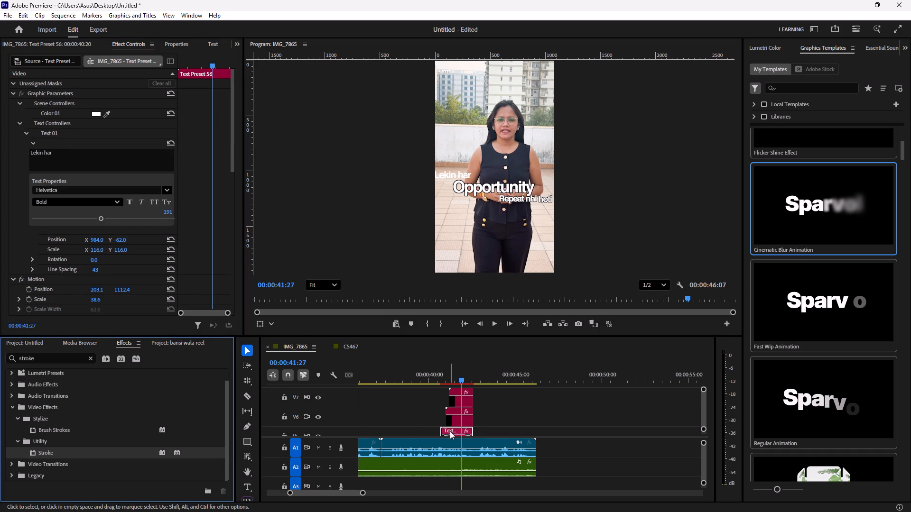
scroll(18, 257, down, 10)
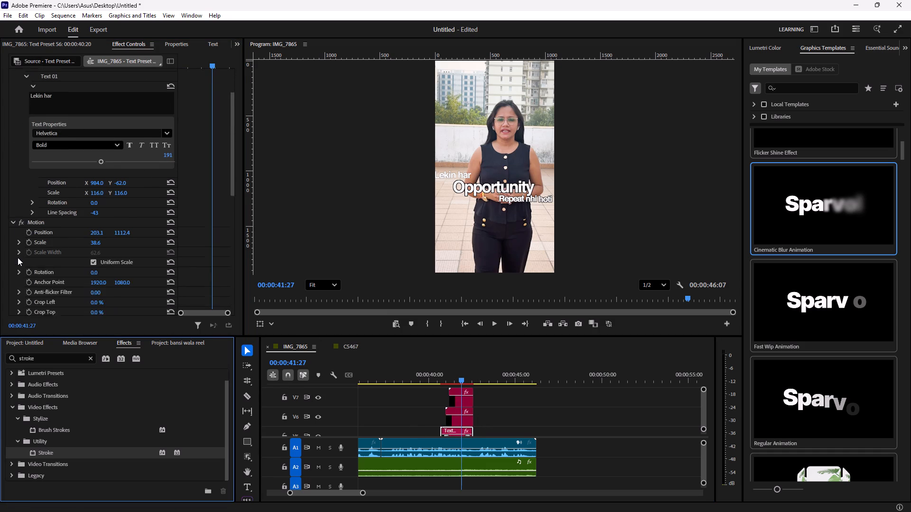
scroll(18, 257, down, 16)
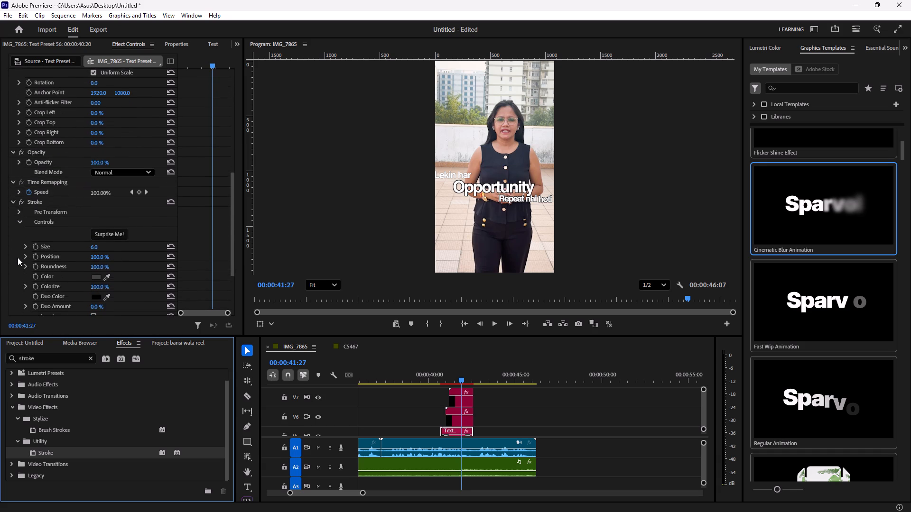
click(99, 246)
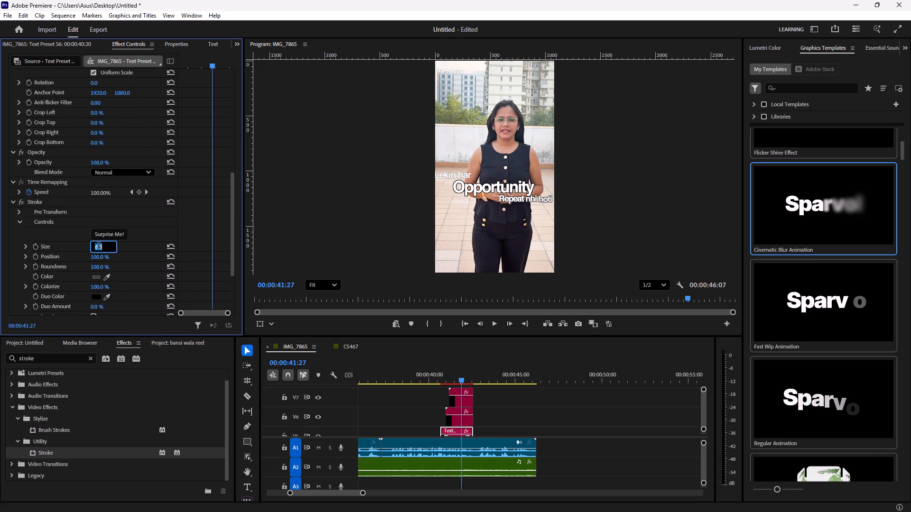
text(10)
click(128, 250)
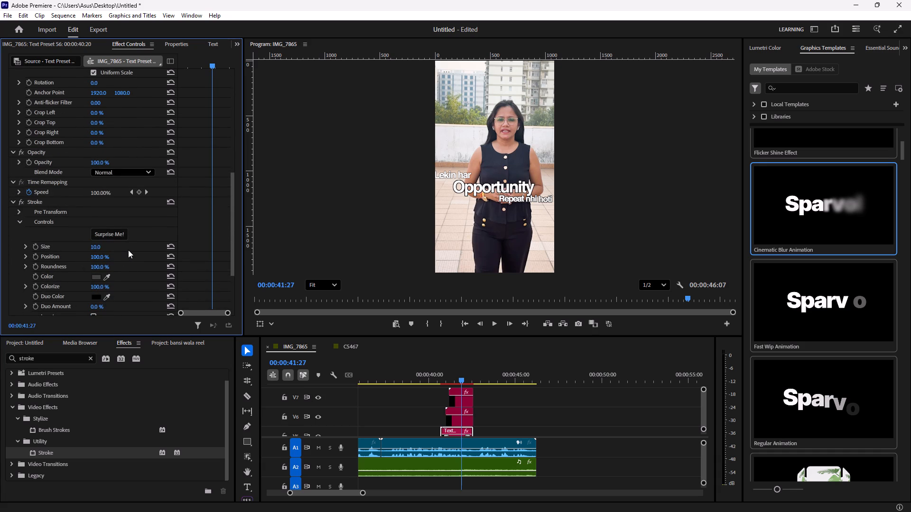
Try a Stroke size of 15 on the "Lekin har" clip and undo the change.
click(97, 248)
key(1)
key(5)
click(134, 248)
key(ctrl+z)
Adjust the Stroke size of the "Opportunity" clip on V6 to 8.
click(460, 411)
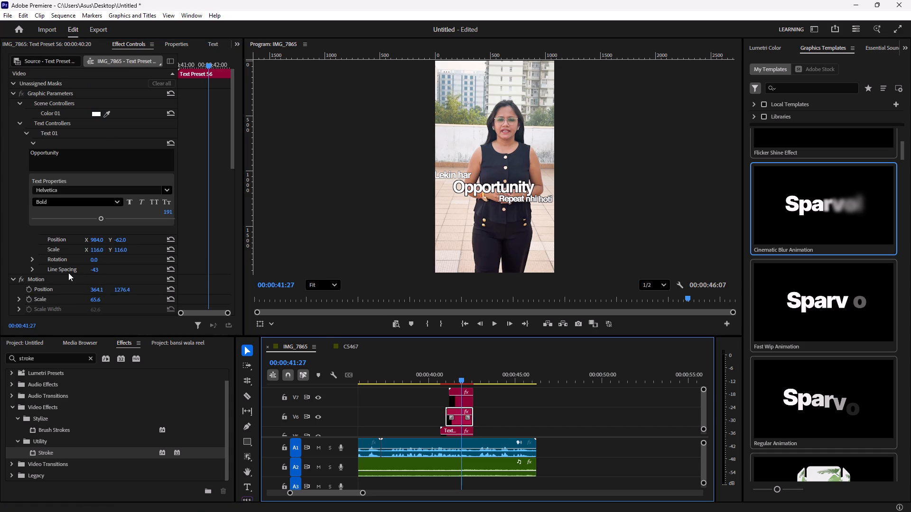
scroll(68, 273, down, 17)
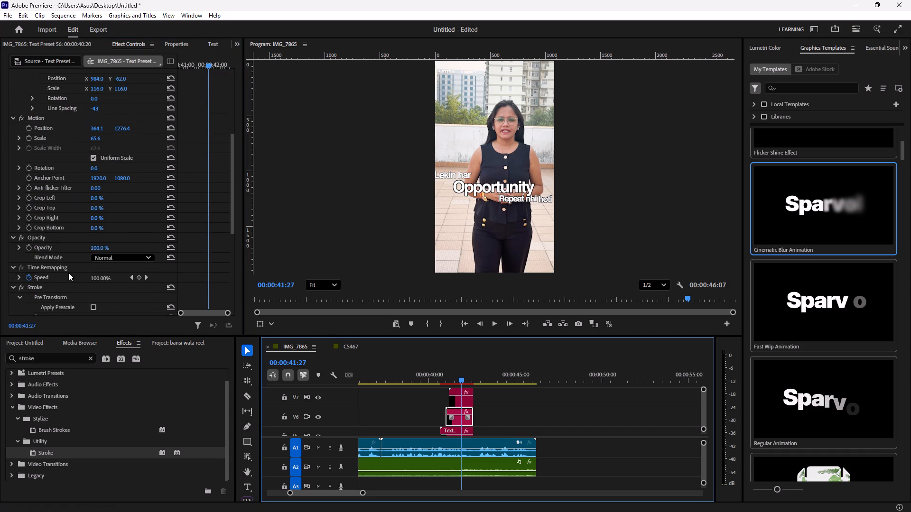
scroll(78, 277, down, 9)
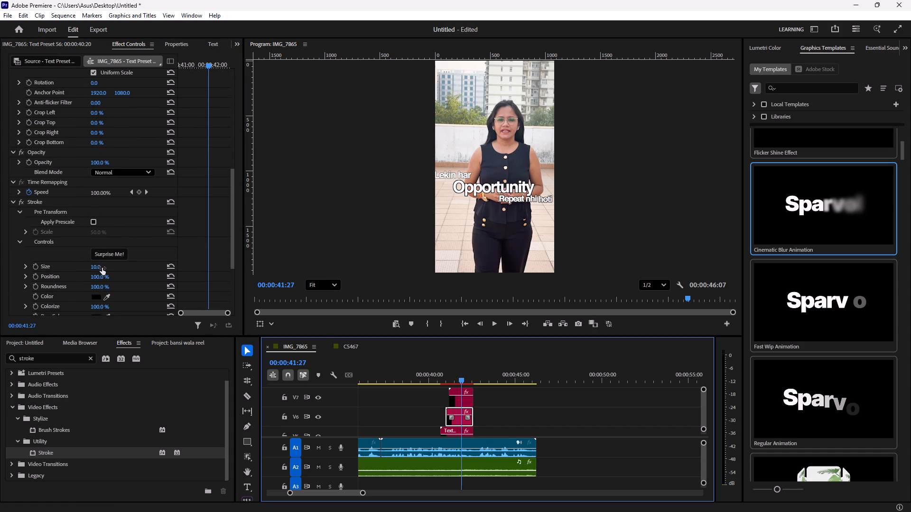
drag(98, 267, 98, 269)
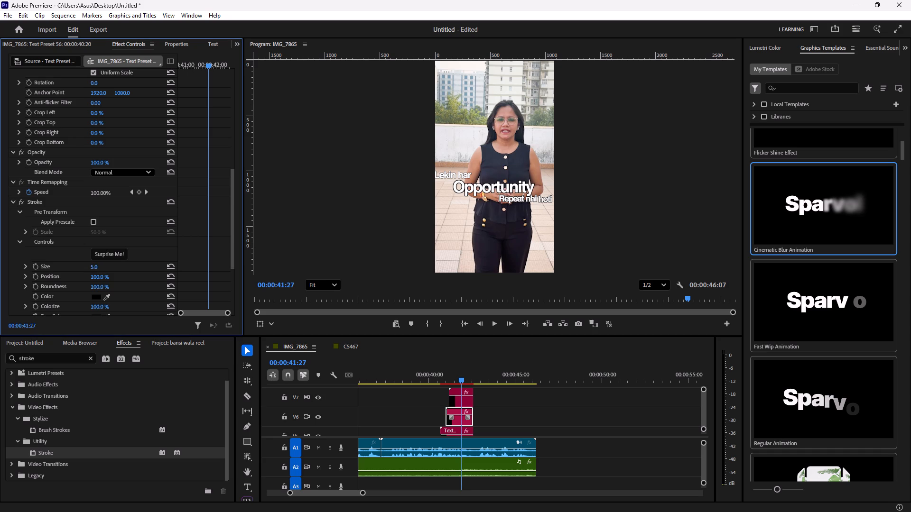
drag(98, 269, 99, 275)
drag(99, 275, 99, 280)
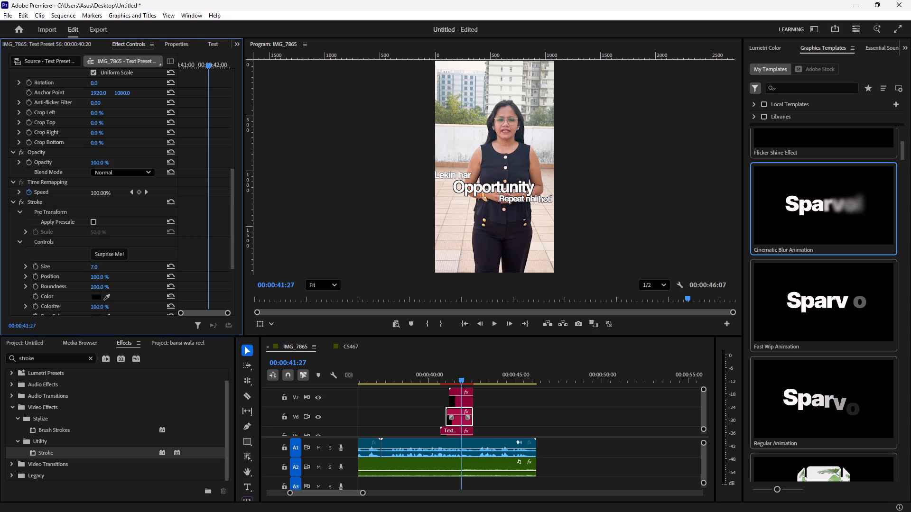
drag(99, 280, 99, 280)
Place the playhead at 00:00:40:06, just before the caption clips, and render the sequence preview.
drag(465, 381, 433, 385)
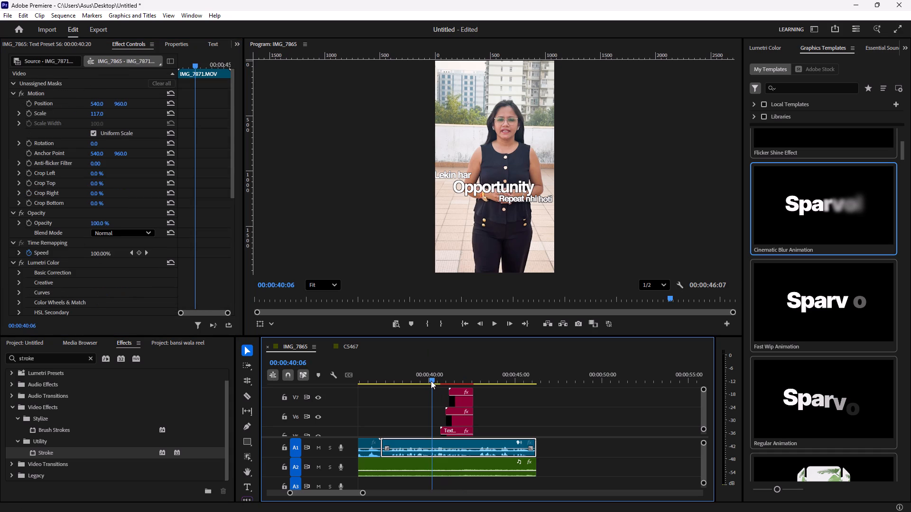
key(Return)
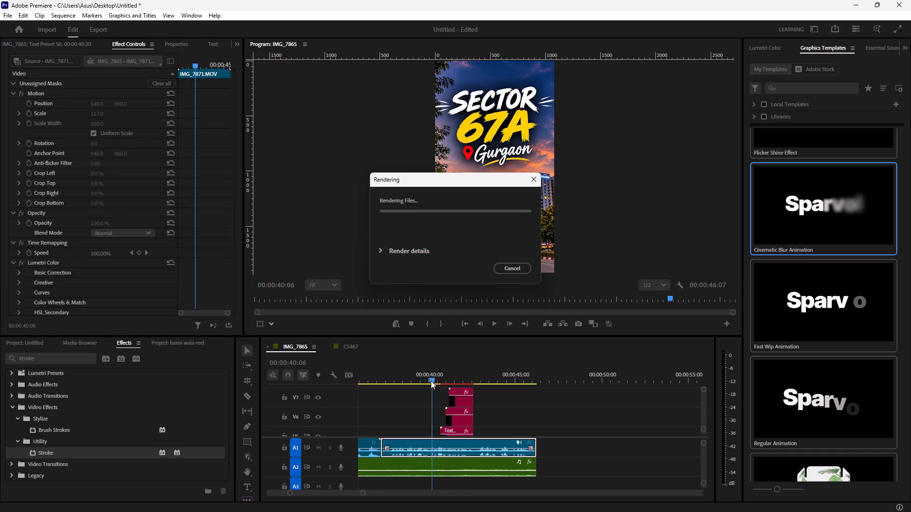
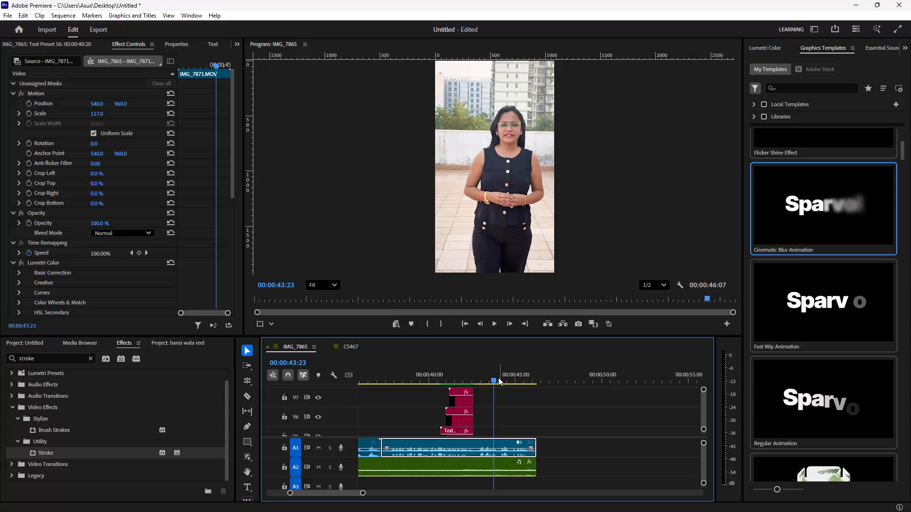
Play the caption section from 00:00:41:18 to review the outlined text.
drag(493, 382, 456, 383)
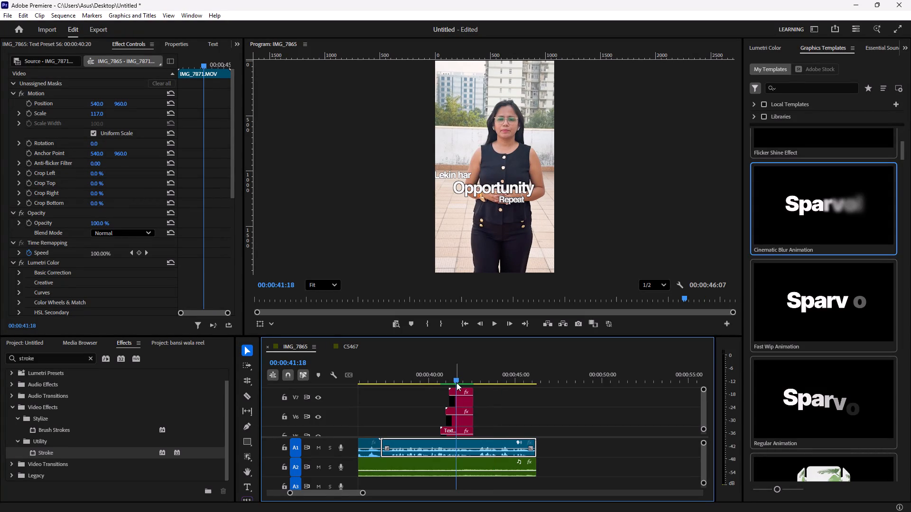
key(space)
key(space)
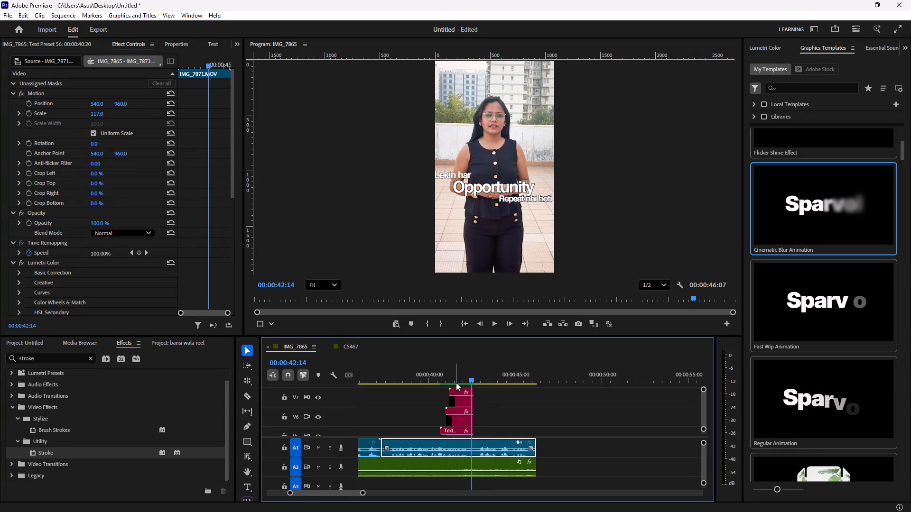
key(space)
key(space)
Set the Stroke size of the "Lekin har" text clip to 5.
click(460, 432)
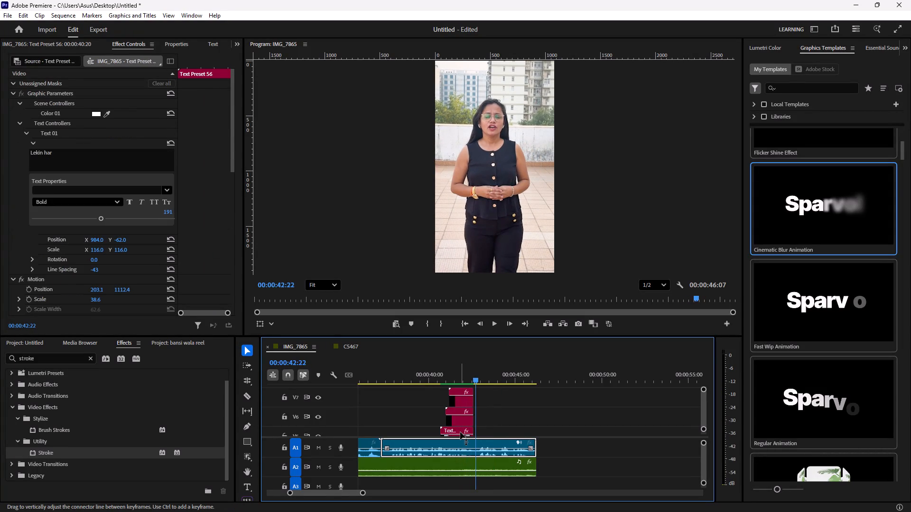
scroll(43, 268, down, 14)
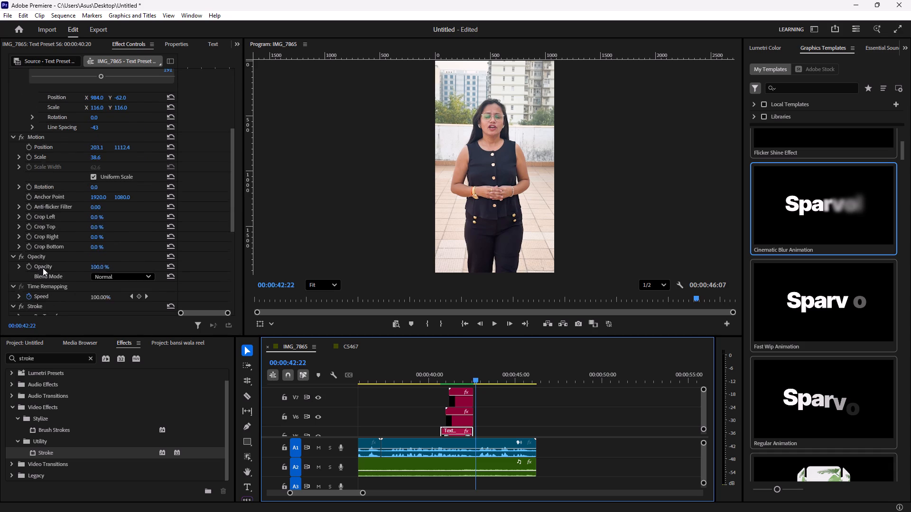
scroll(43, 268, down, 13)
click(96, 235)
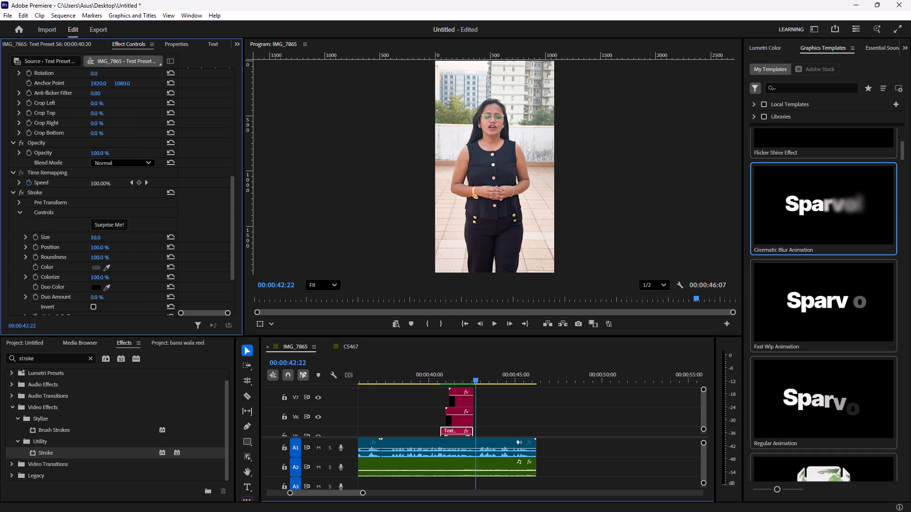
key(5)
click(139, 240)
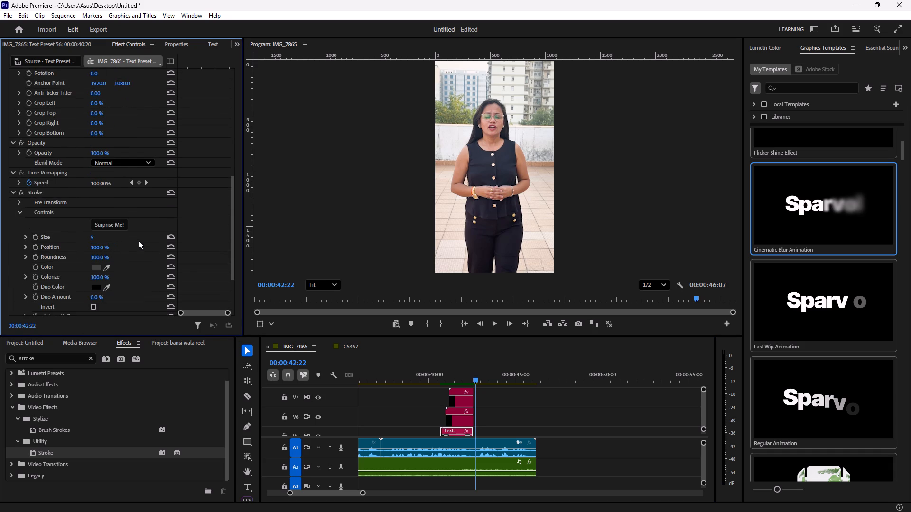
Set the Stroke size of the "Opportunity" text clip on V6 to 5.
click(452, 411)
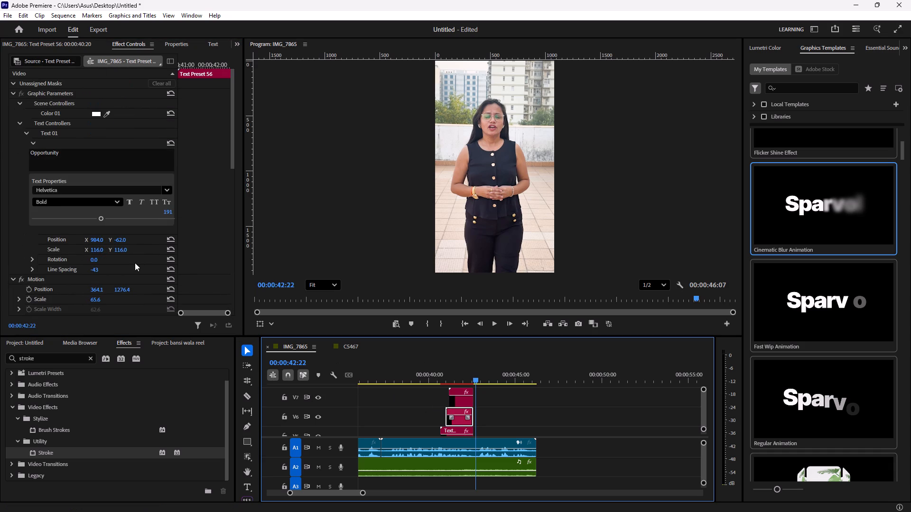
scroll(120, 269, down, 16)
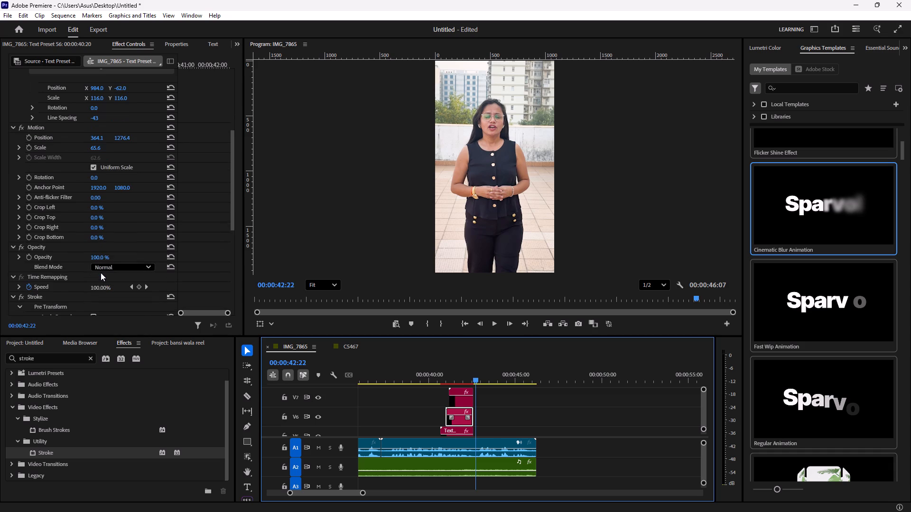
scroll(98, 183, down, 4)
scroll(93, 274, down, 3)
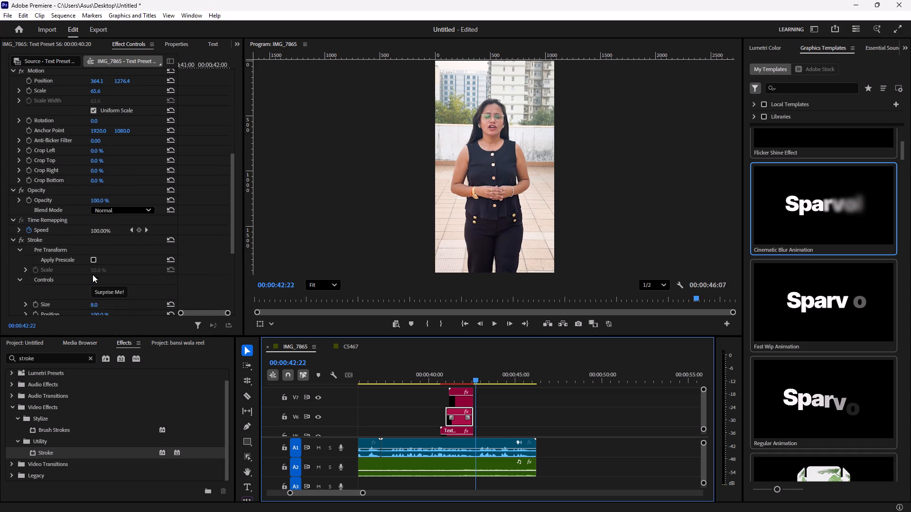
scroll(93, 274, down, 1)
click(95, 288)
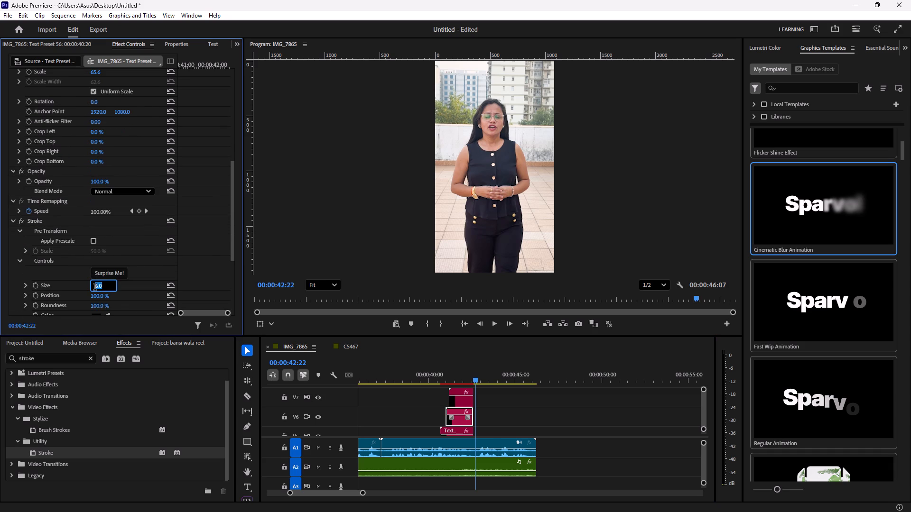
key(5)
click(137, 281)
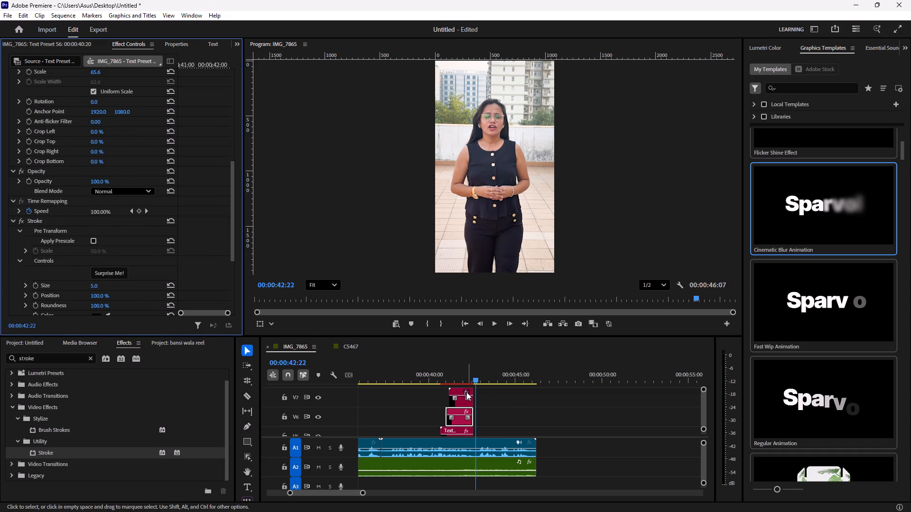
Set the Stroke size of the "Repeat nhi hoti" text clip on V7 to 5.
click(459, 396)
scroll(105, 262, down, 11)
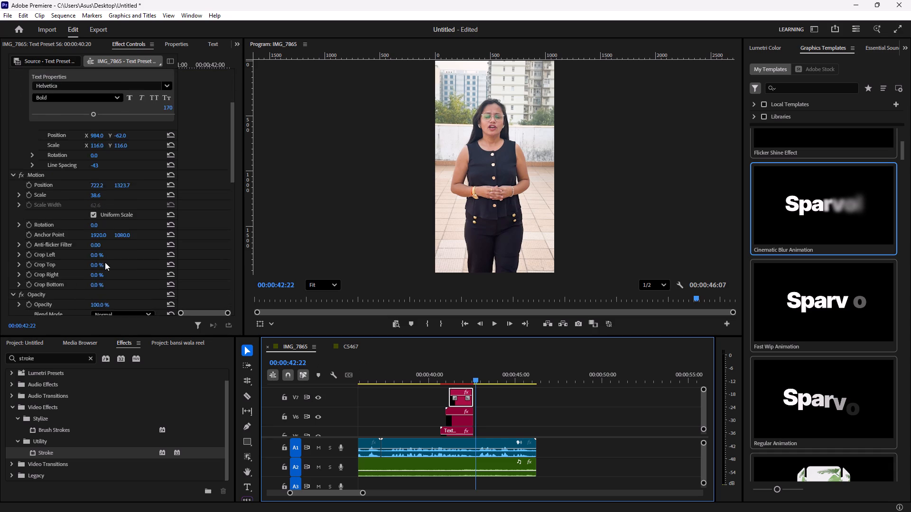
scroll(105, 262, down, 11)
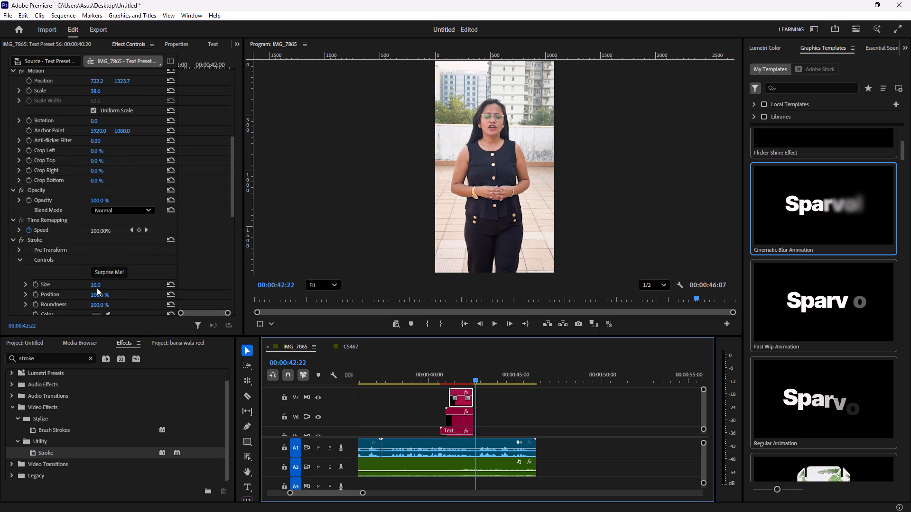
click(96, 284)
key(5)
click(138, 285)
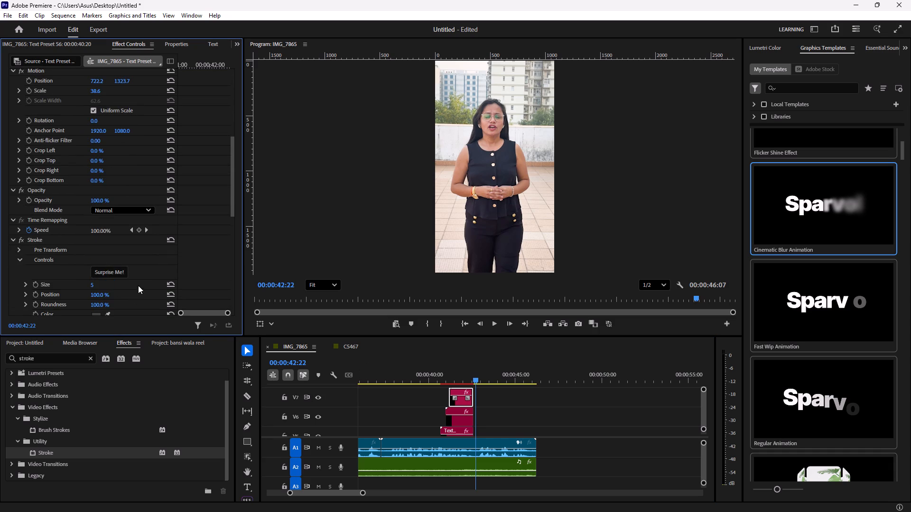
Render the sequence preview with the updated caption strokes.
key(Return)
key(backslash)
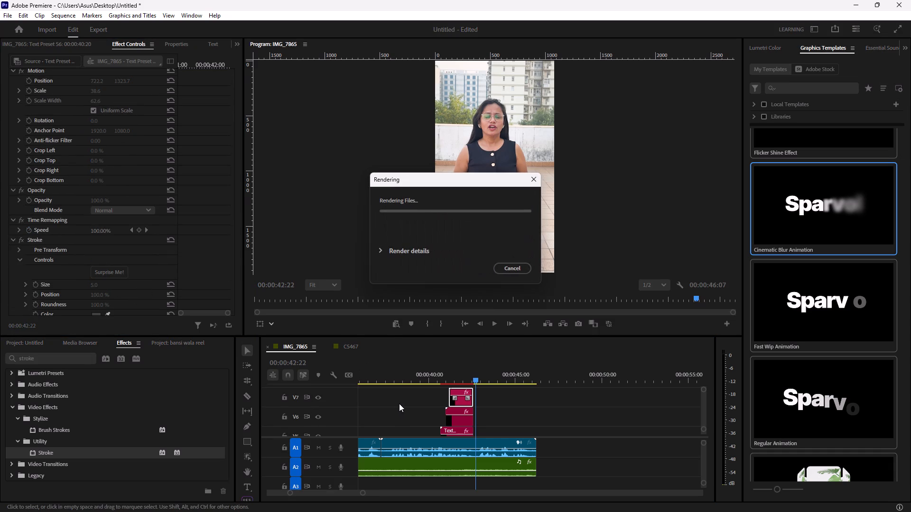
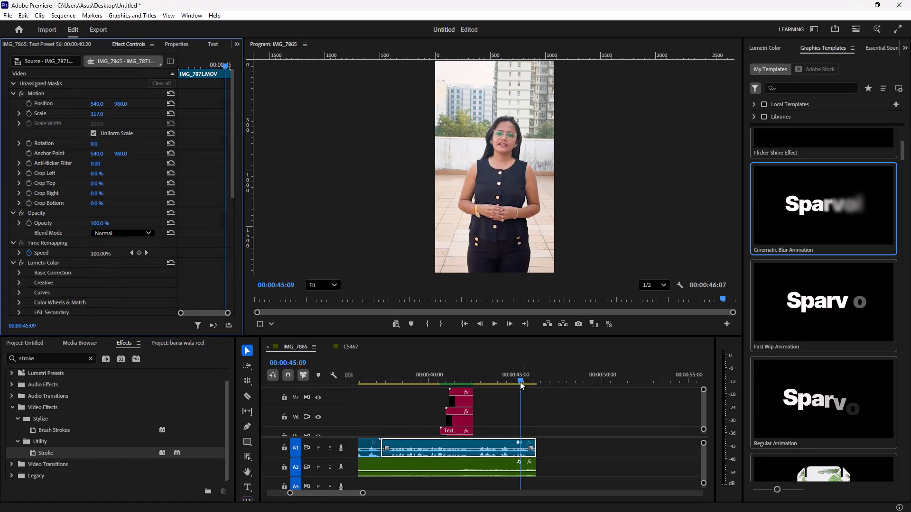
Play the sequence from the three-line caption at about 00:00:41 to the end to review the captions and closing speech.
drag(520, 382, 458, 382)
key(space)
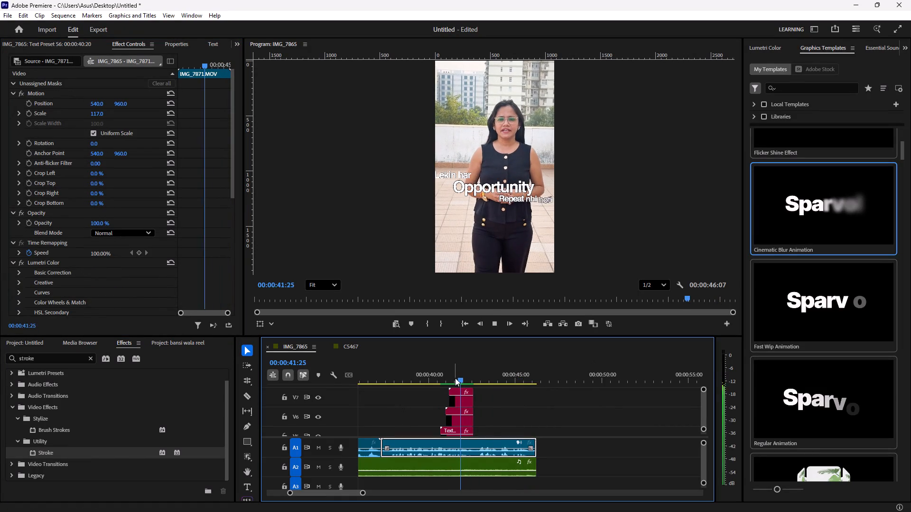
key(space)
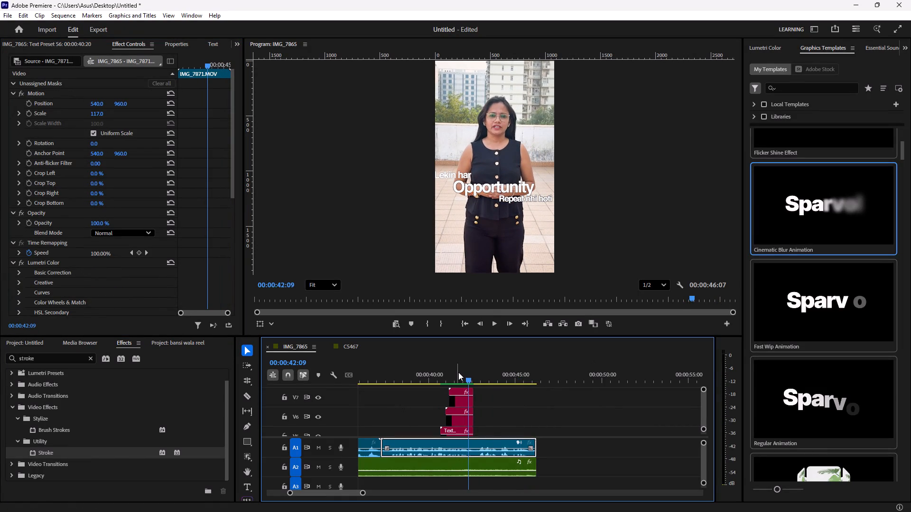
key(space)
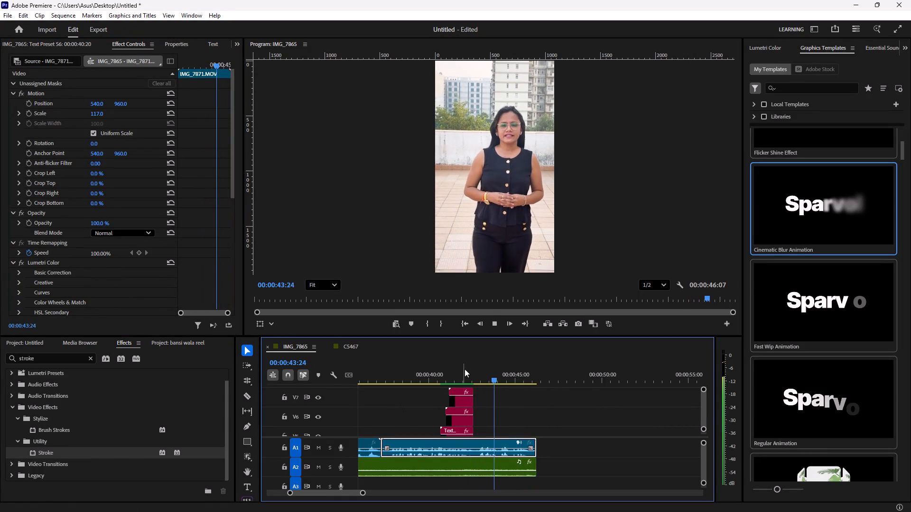
key(space)
key(space)
key(space)
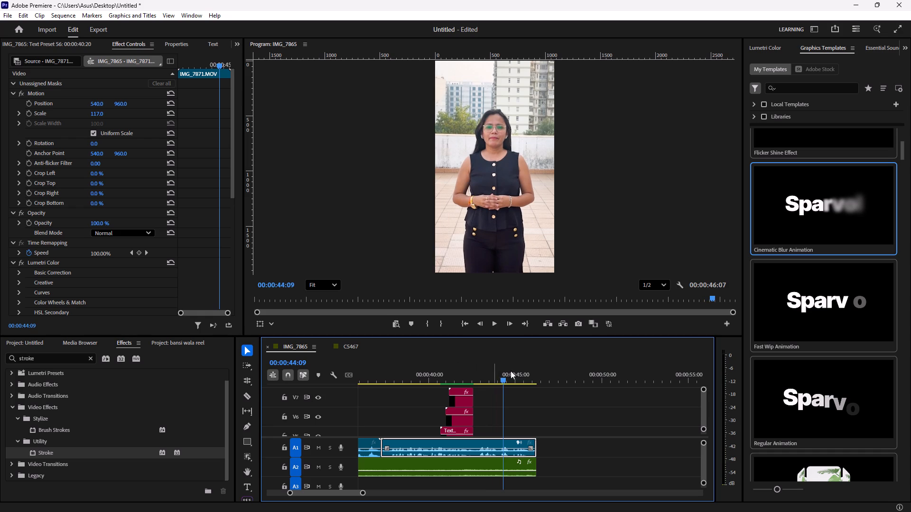
key(space)
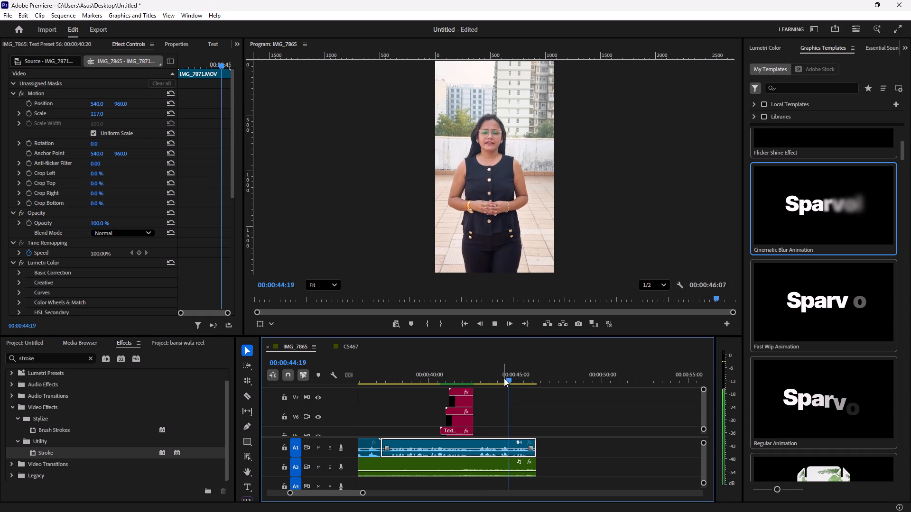
key(space)
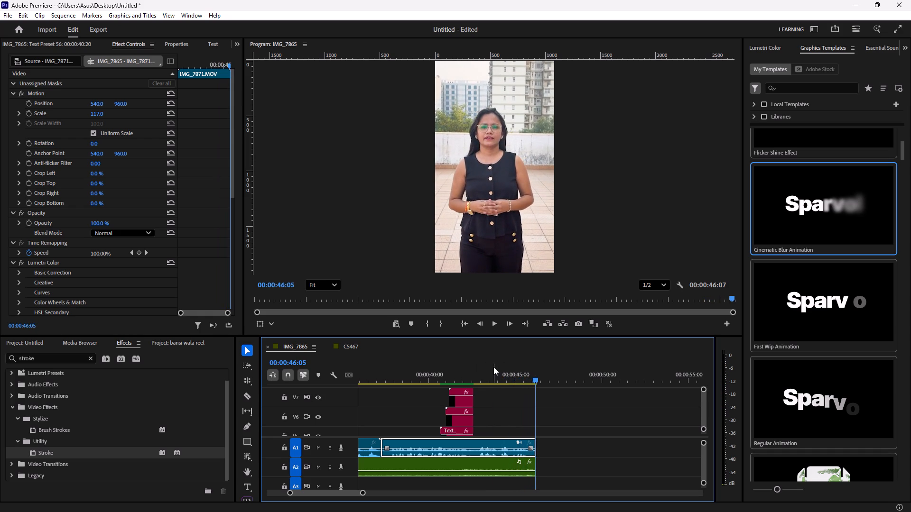
Copy the "Lekin har" and "Opportunity" caption clips and paste them at about 00:00:44:04, near the end of the sequence.
drag(483, 415, 469, 433)
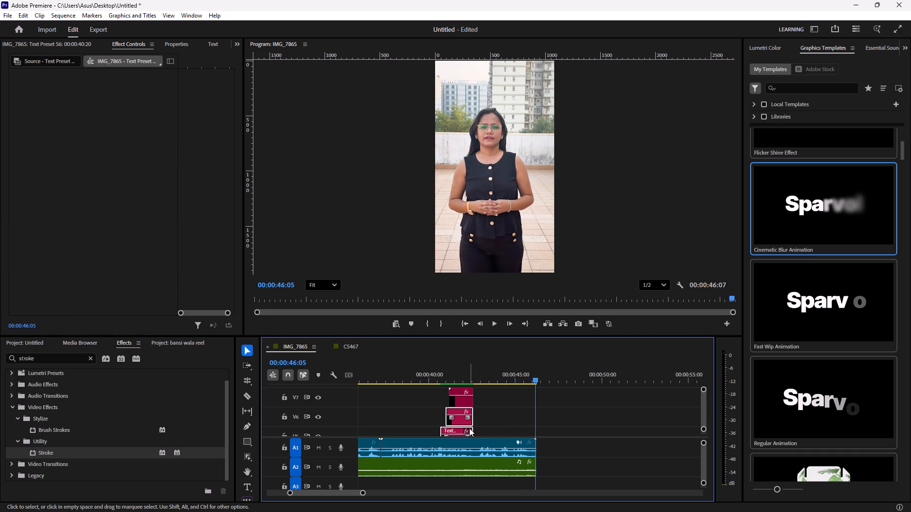
right_click(457, 419)
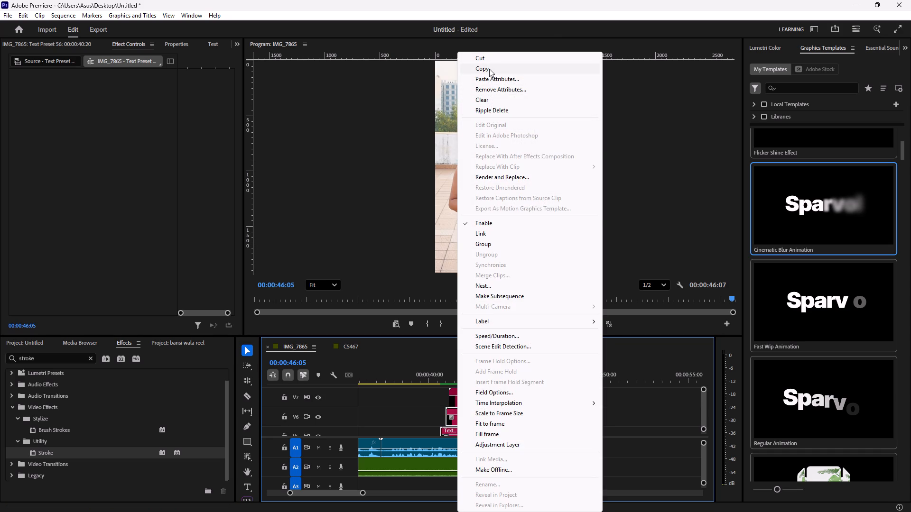
click(489, 69)
drag(533, 382, 507, 390)
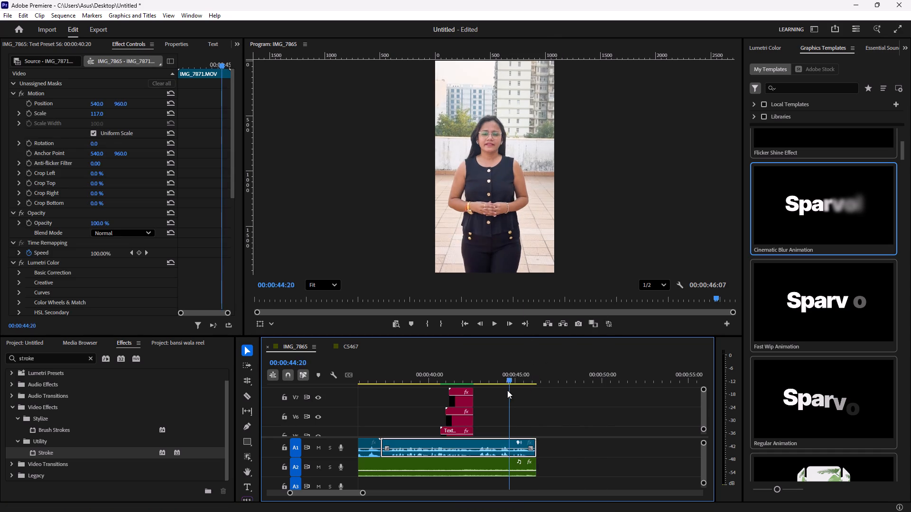
drag(507, 390, 502, 392)
key(space)
key(space)
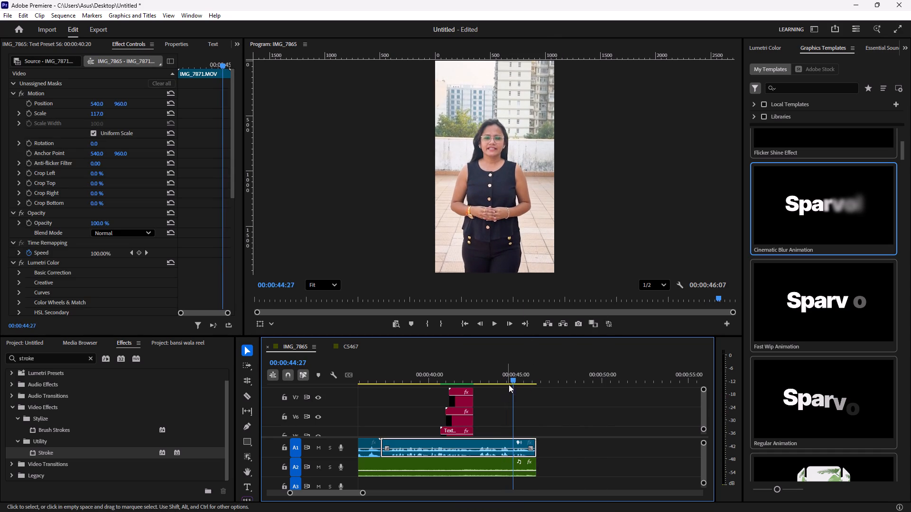
drag(514, 378, 493, 387)
key(space)
key(space)
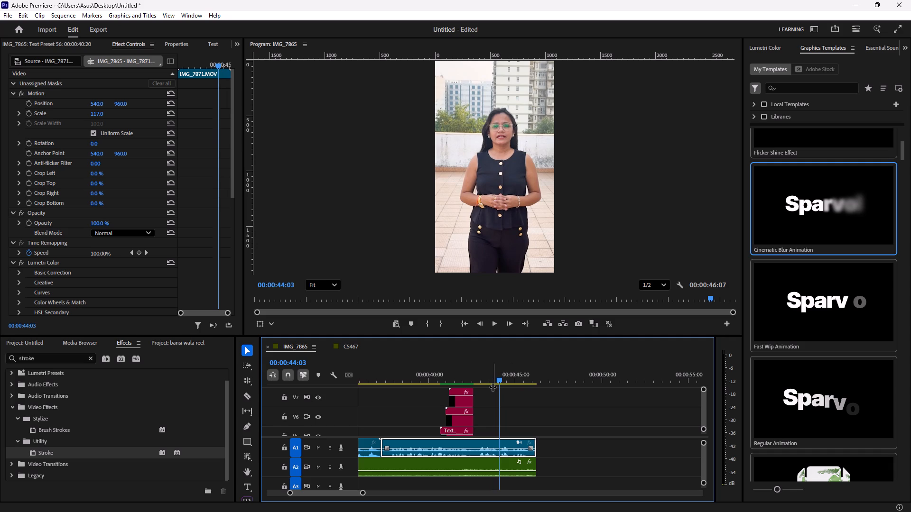
key(space)
key(space)
click(503, 381)
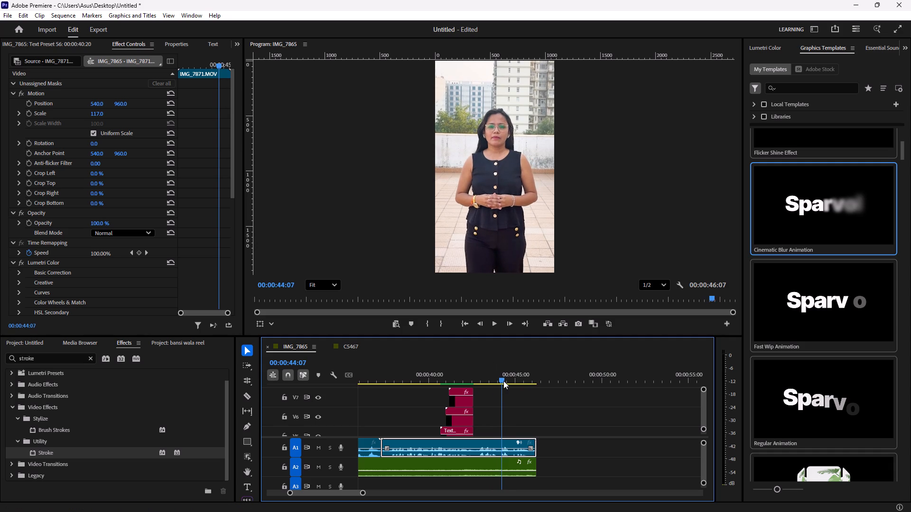
key(ctrl+v)
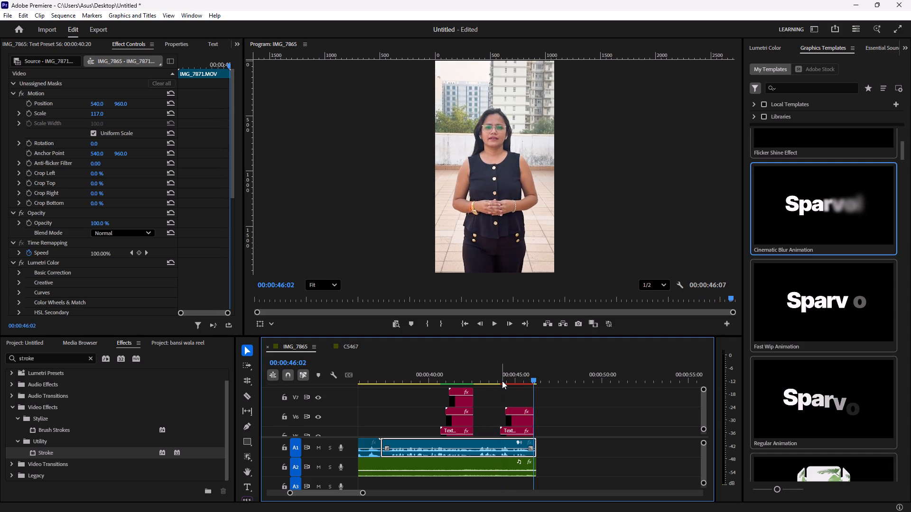
Change the text of the pasted "Lekin har" caption clip to "Comment".
click(512, 429)
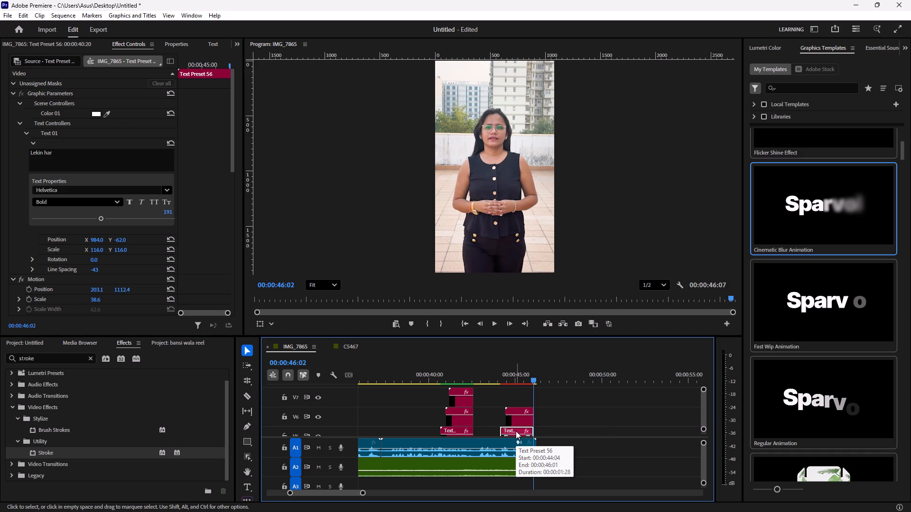
double_click(516, 431)
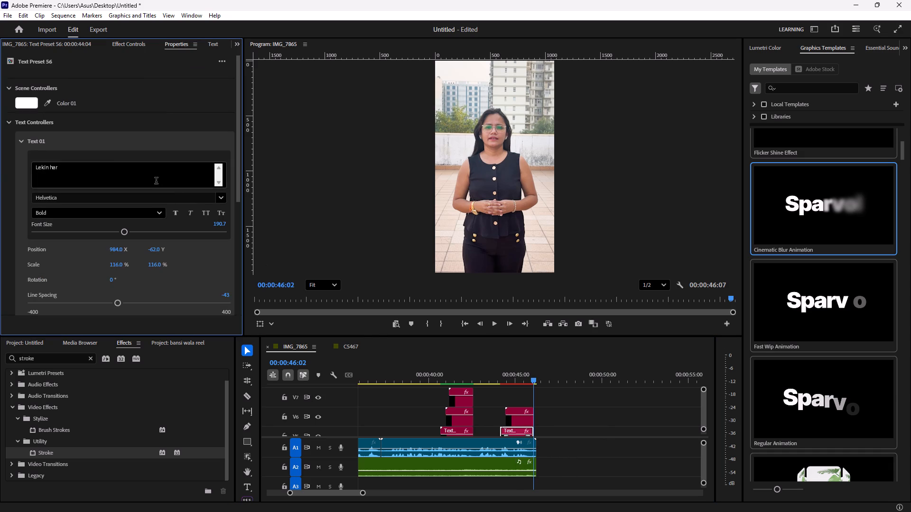
drag(121, 167, 0, 164)
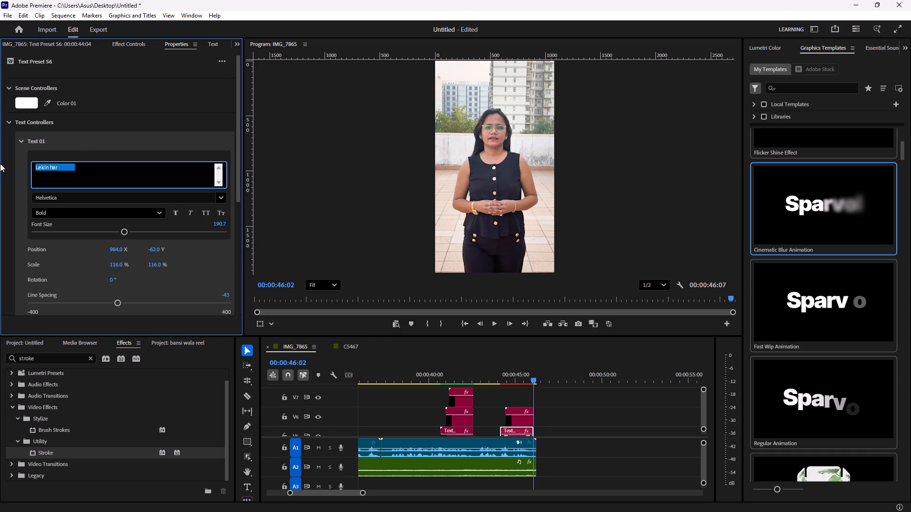
key(shift+c)
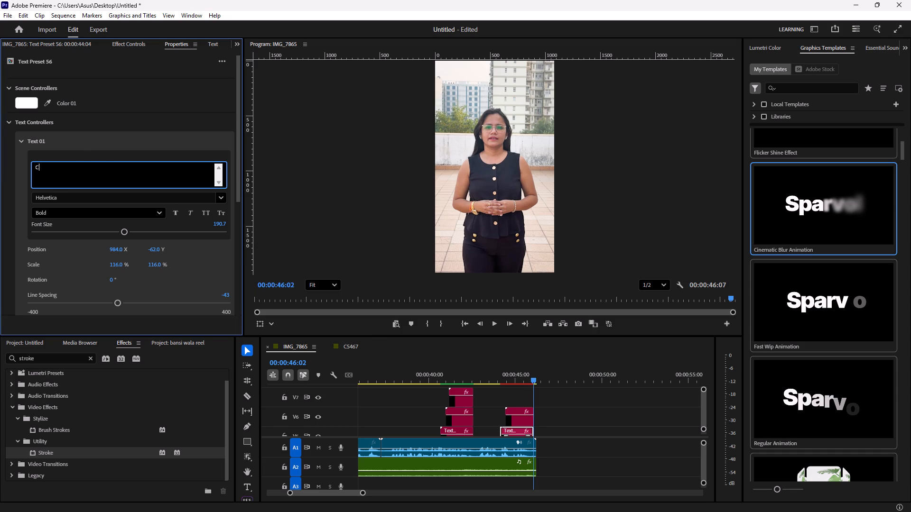
text(ommment)
key(BackSpace)
key(BackSpace)
key(BackSpace)
key(BackSpace)
key(e)
text(nt)
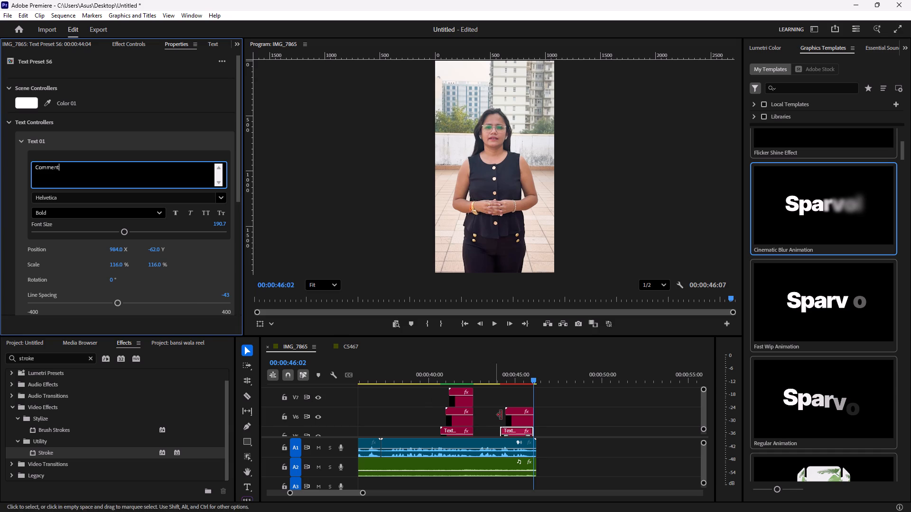
Change the text of the pasted "Opportunity" caption clip on V6 to "67 A".
click(519, 414)
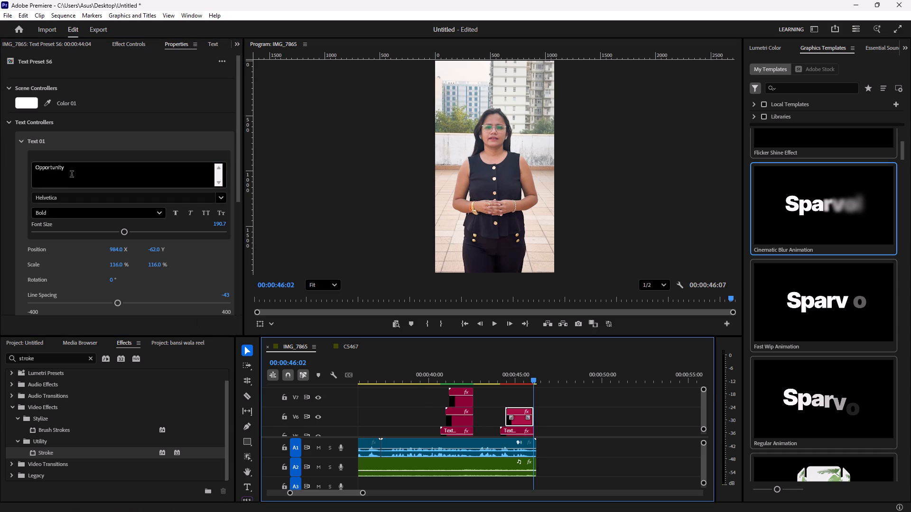
drag(71, 172, 2, 172)
drag(69, 166, 0, 165)
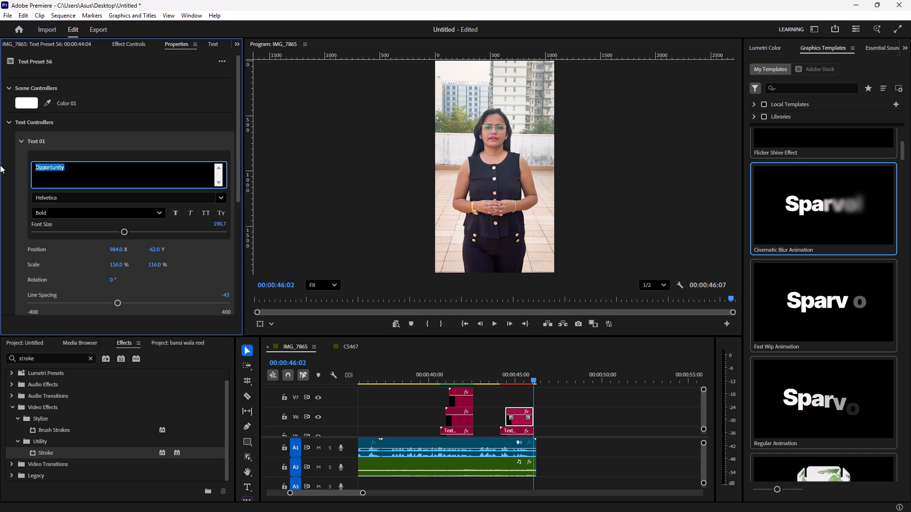
text(67)
key(space)
text(AS)
key(BackSpace)
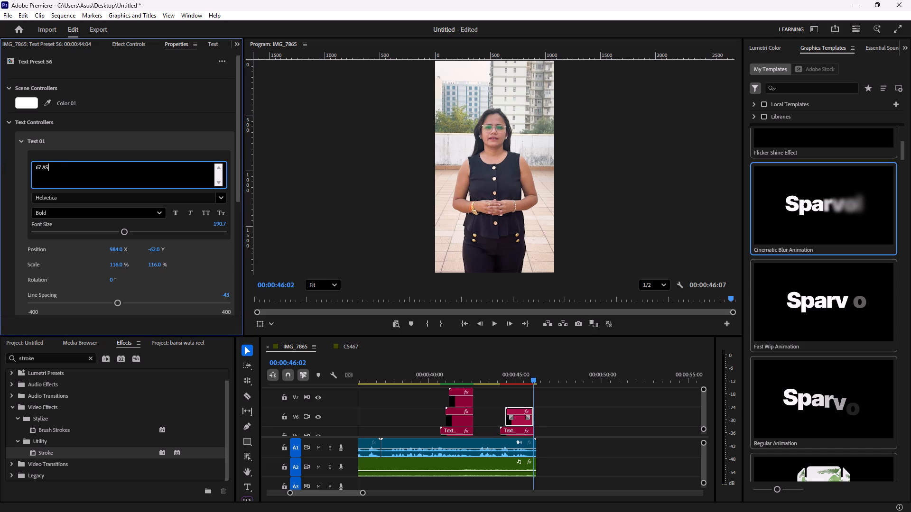
click(547, 420)
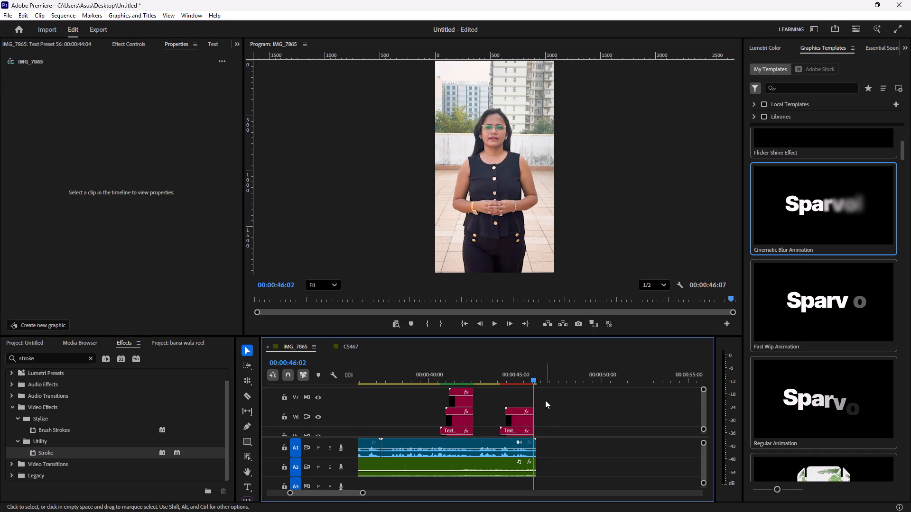
Scale the "67 A" caption down slightly in the frame at 00:00:45:11 and move it to the right, below "Comment".
drag(536, 384, 511, 389)
drag(531, 379, 503, 387)
key(space)
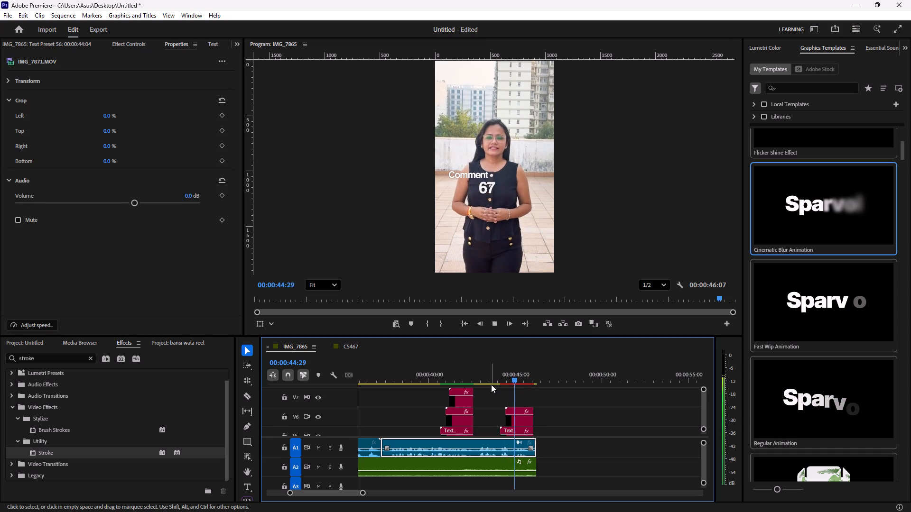
key(space)
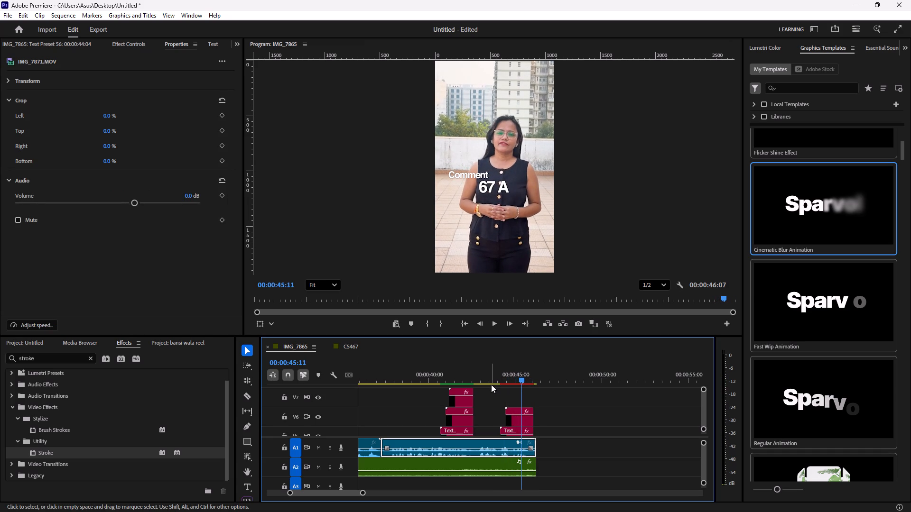
click(511, 432)
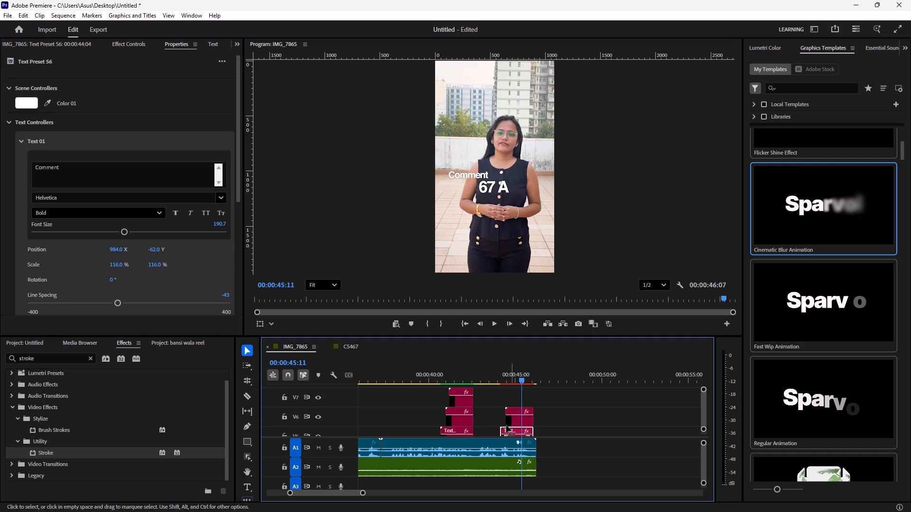
double_click(464, 195)
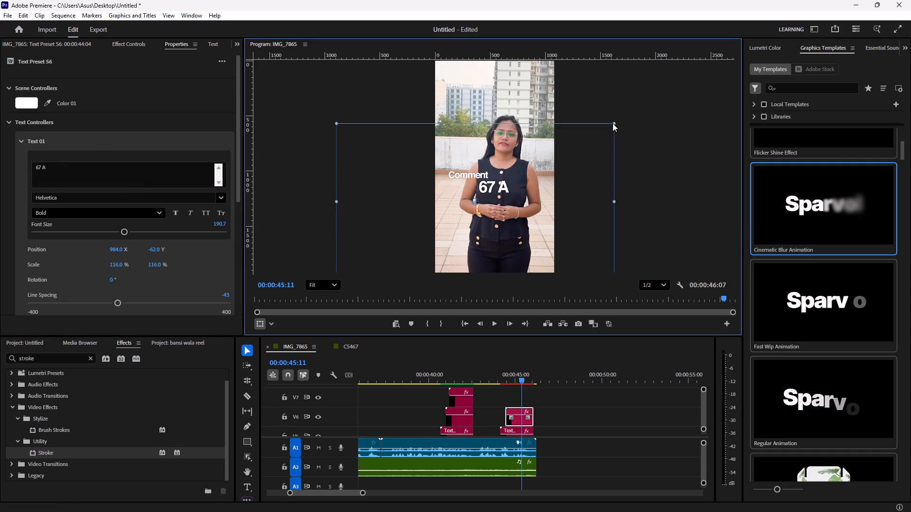
drag(613, 123, 656, 105)
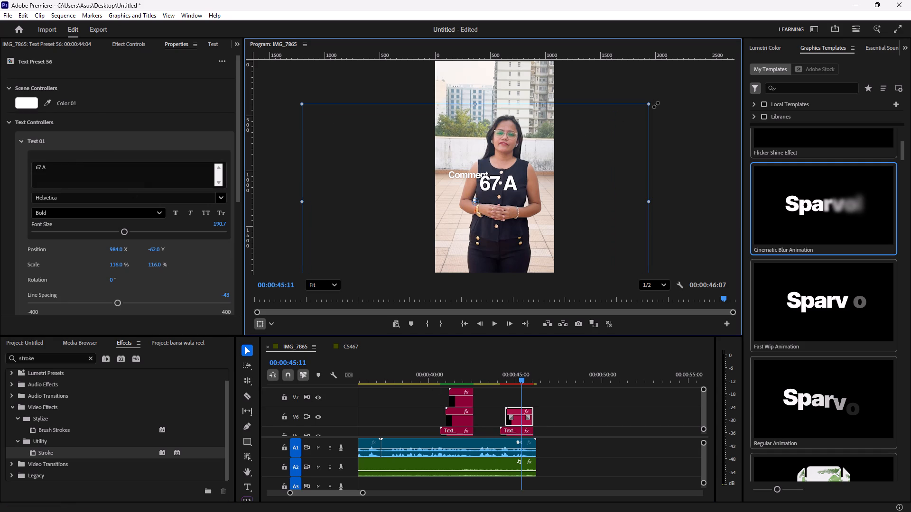
drag(656, 105, 621, 134)
drag(535, 197, 550, 197)
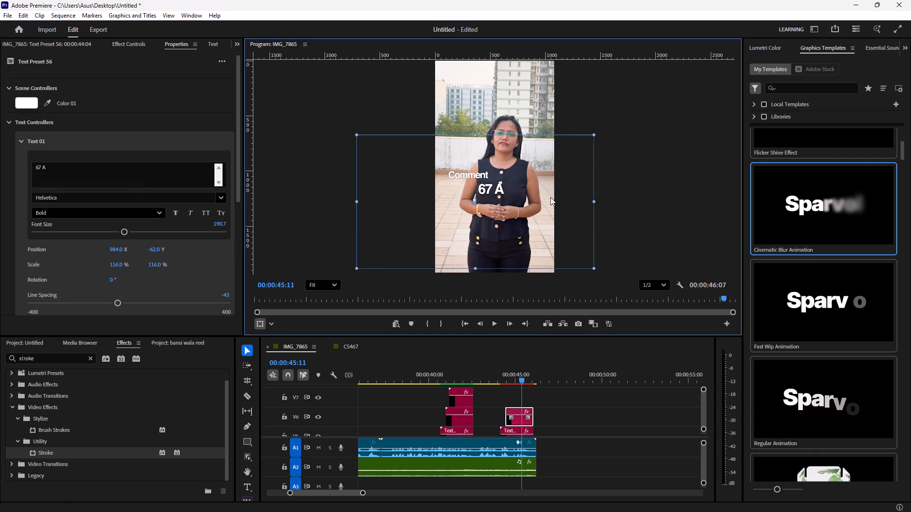
drag(550, 197, 562, 199)
Enlarge the "Comment" caption and nudge it into place above "67 A".
click(513, 433)
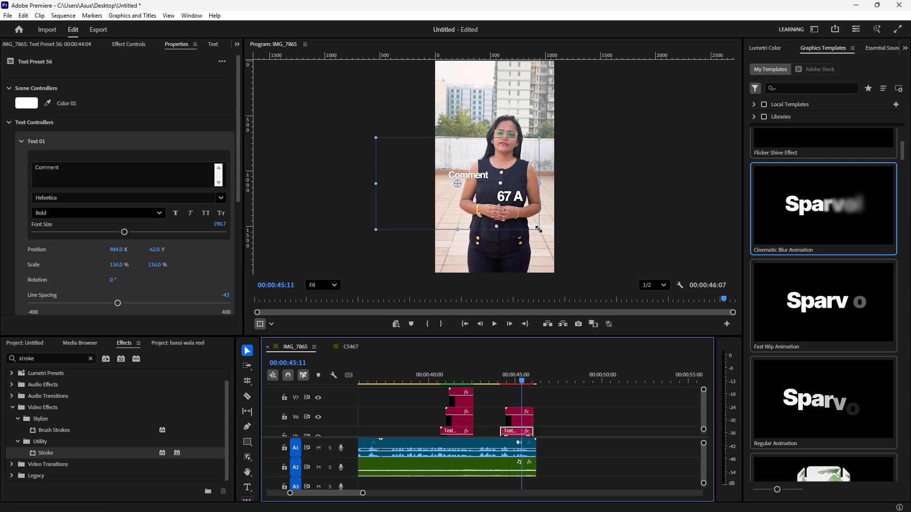
drag(539, 229, 581, 261)
drag(530, 214, 534, 219)
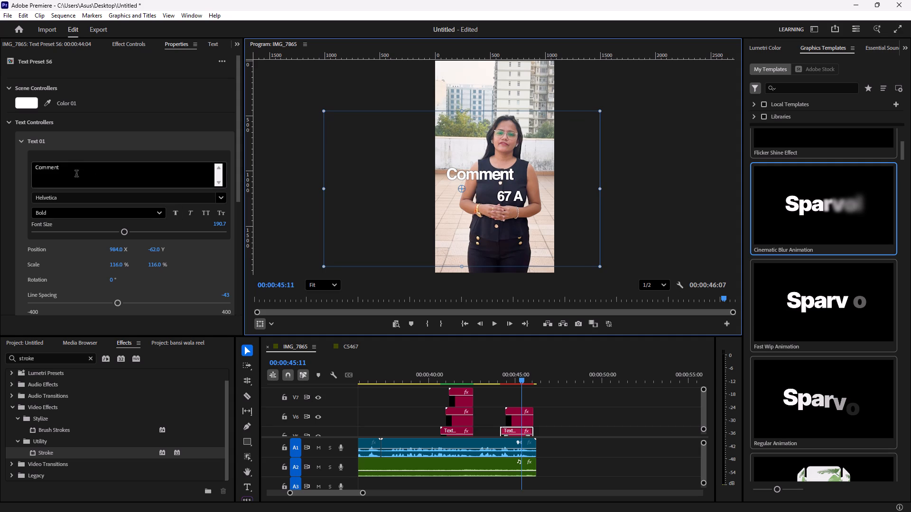
Add double quotation marks around the word in the "Comment" caption's text.
click(81, 171)
click(59, 167)
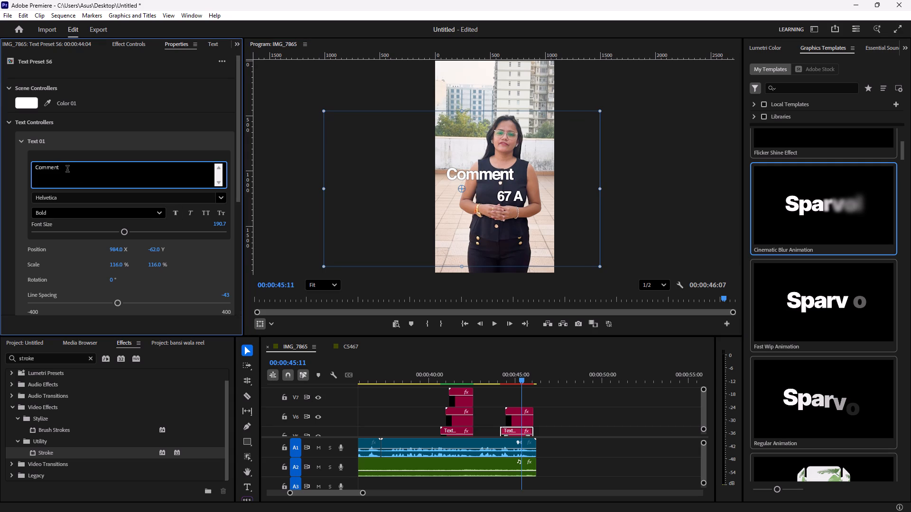
key(apostrophe)
key(apostrophe)
key(BackSpace)
key(BackSpace)
key(shift+quotedbl)
key(BackSpace)
key(bracketright)
key(BackSpace)
key(apostrophe)
key(apostrophe)
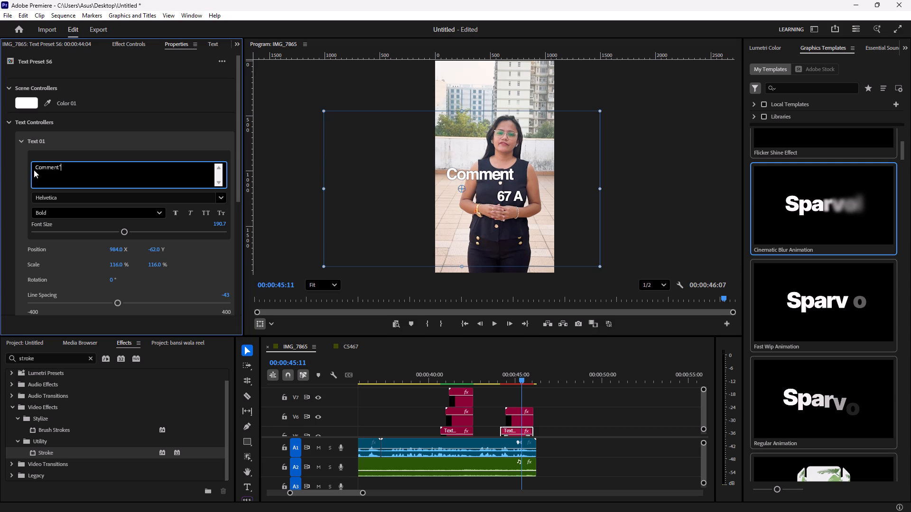
click(34, 166)
click(35, 166)
click(37, 166)
text('')
click(483, 409)
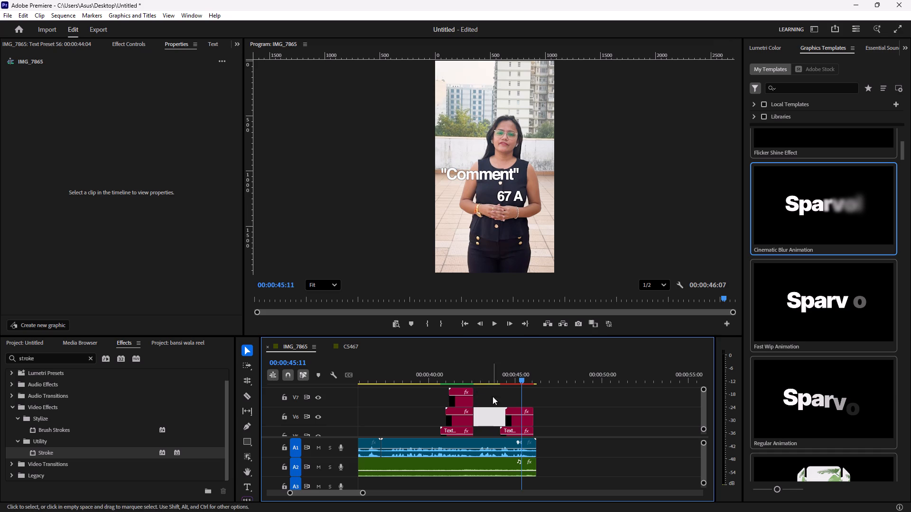
Play back the closing captions from 00:00:45:11 to review the call to action.
key(space)
key(space)
key(space)
key(space)
key(space)
key(space)
key(space)
key(space)
key(space)
key(space)
key(space)
key(space)
key(space)
key(space)
key(space)
key(space)
key(space)
key(space)
key(space)
key(space)
Move the "67 A" caption on V6 so it sits beneath the word "Comment" in the frame, and enlarge it slightly.
click(519, 432)
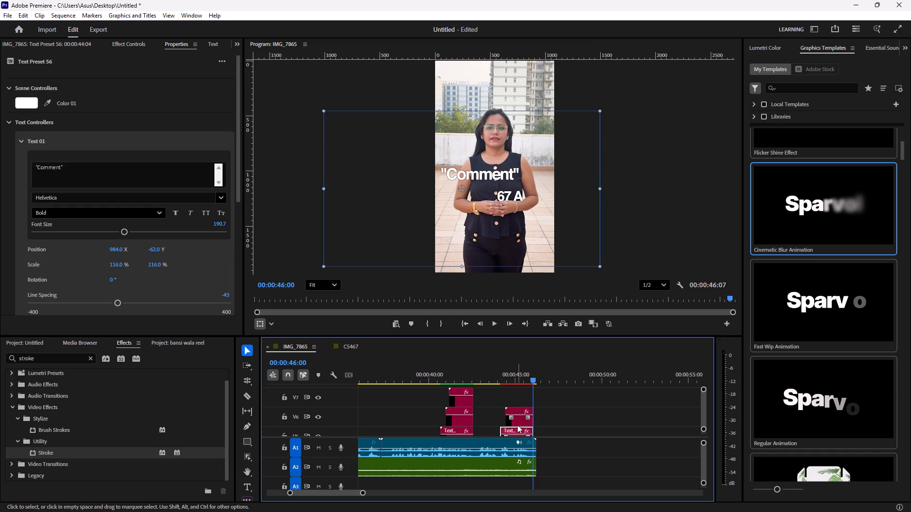
click(517, 415)
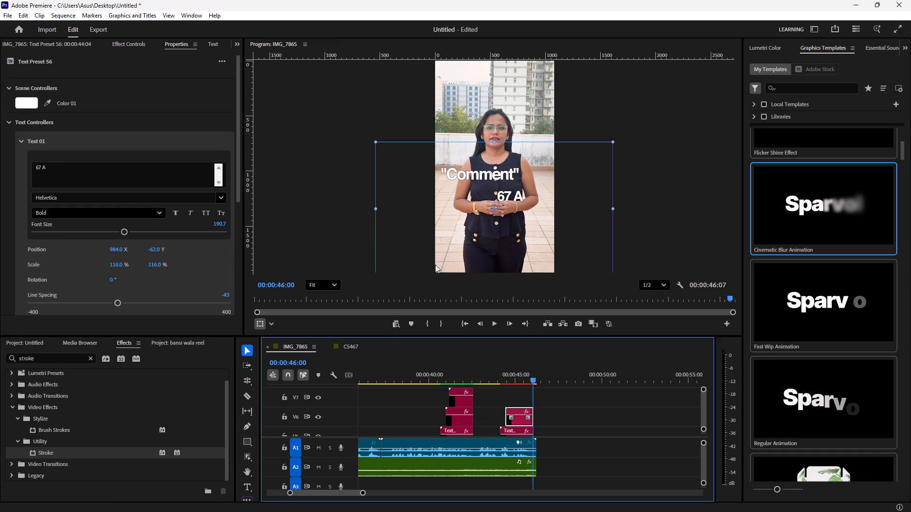
drag(479, 216, 477, 211)
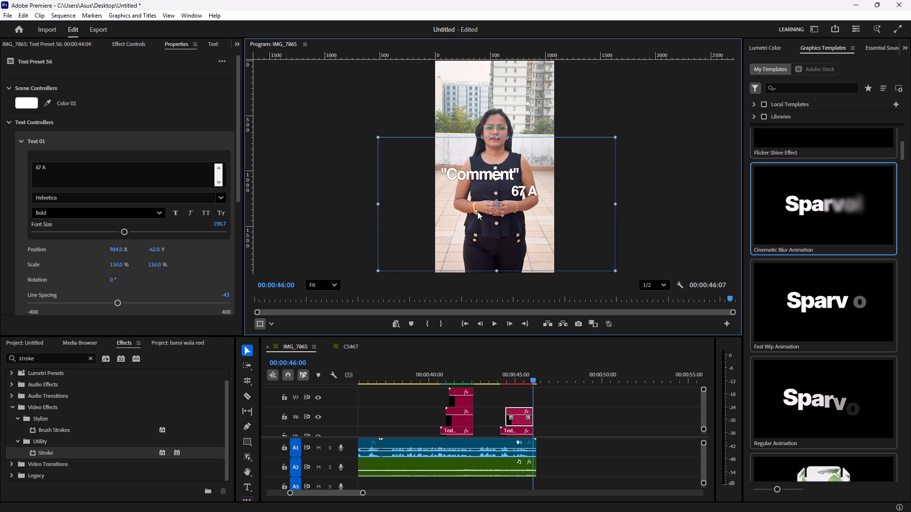
drag(477, 211, 458, 212)
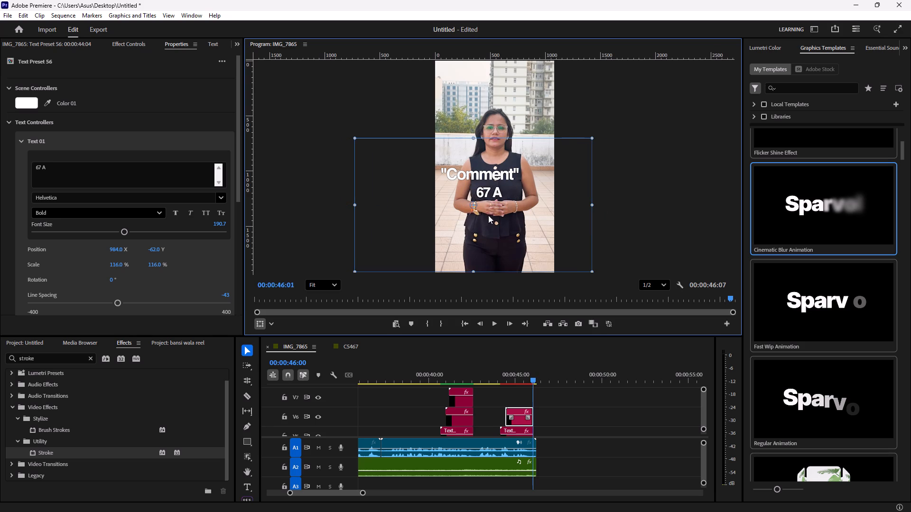
drag(592, 272, 597, 276)
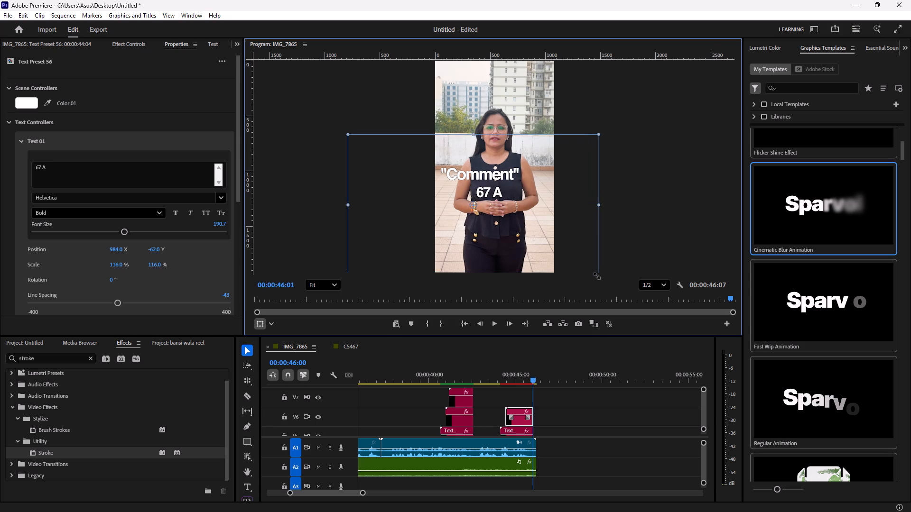
drag(597, 276, 612, 285)
click(571, 254)
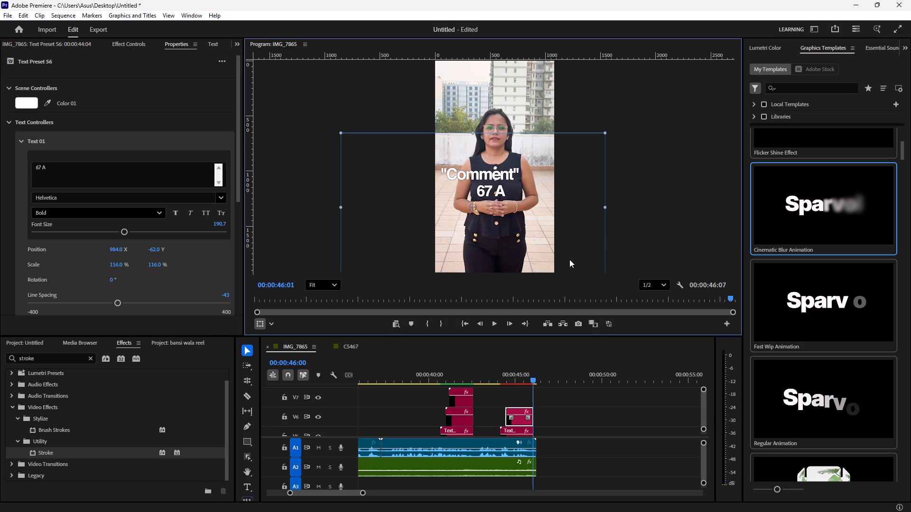
Shift the quoted "Comment" caption right in the frame so it is centred above "67 A".
click(519, 429)
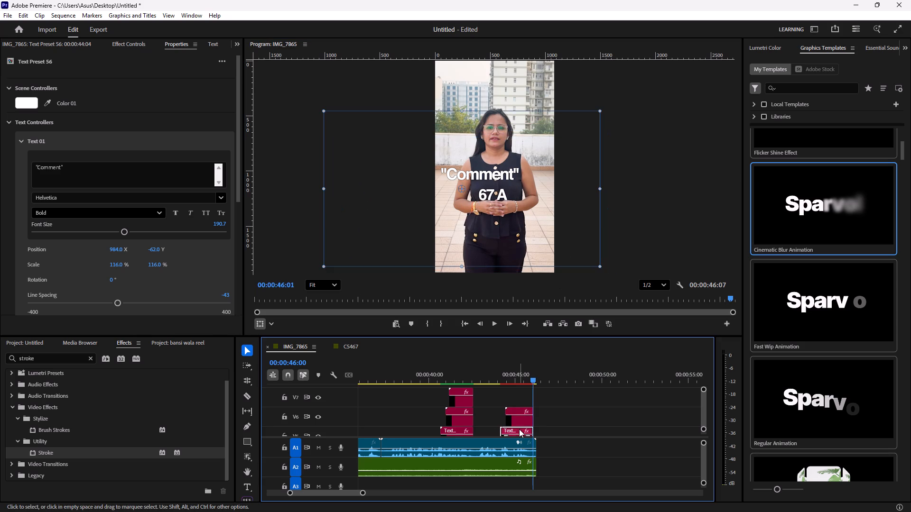
drag(479, 218, 493, 219)
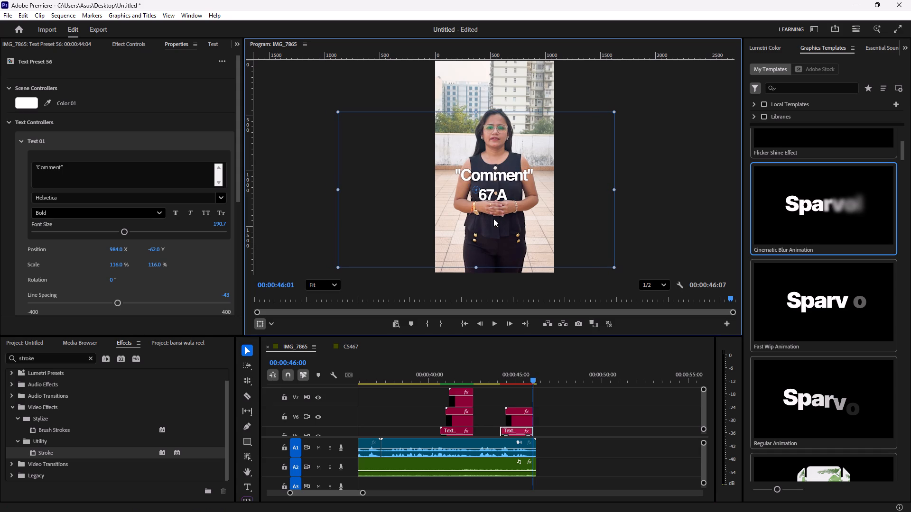
drag(493, 219, 493, 219)
click(500, 196)
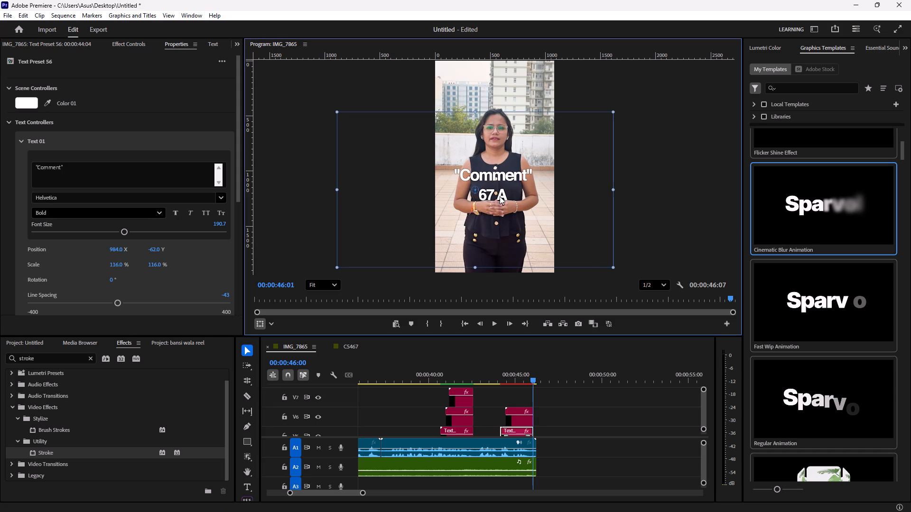
Nudge the "67 A" caption slightly up and right to centre it closely under "Comment".
click(520, 414)
drag(518, 246, 523, 237)
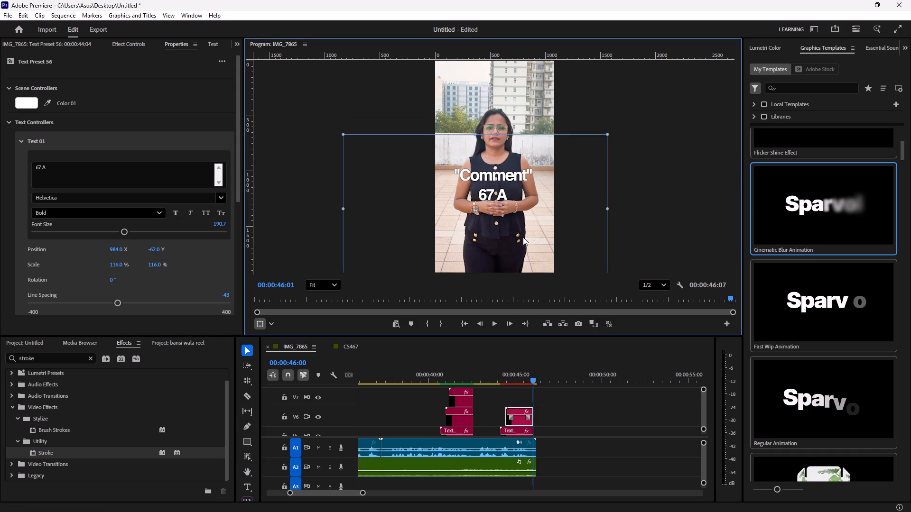
drag(523, 237, 522, 242)
Move the playhead back to 00:00:42:26, before the closing captions, and render the sequence's video previews.
drag(535, 383, 500, 388)
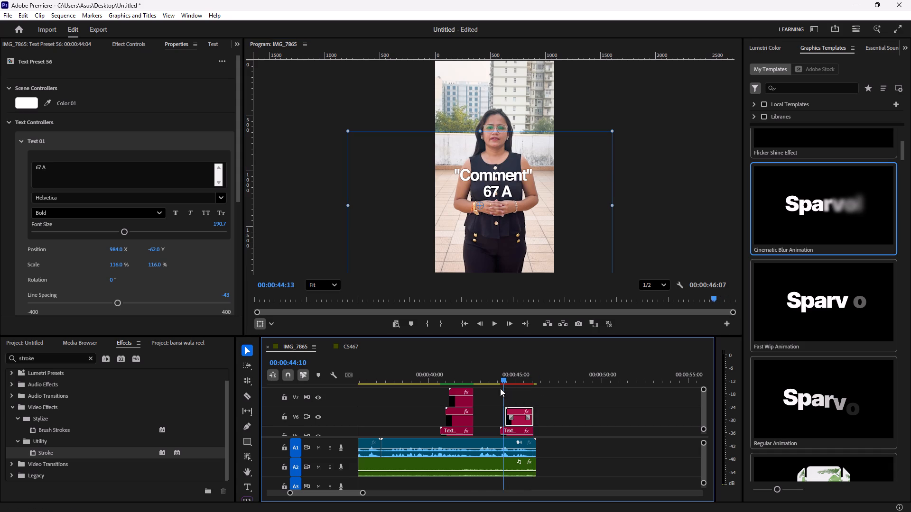
drag(500, 388, 480, 390)
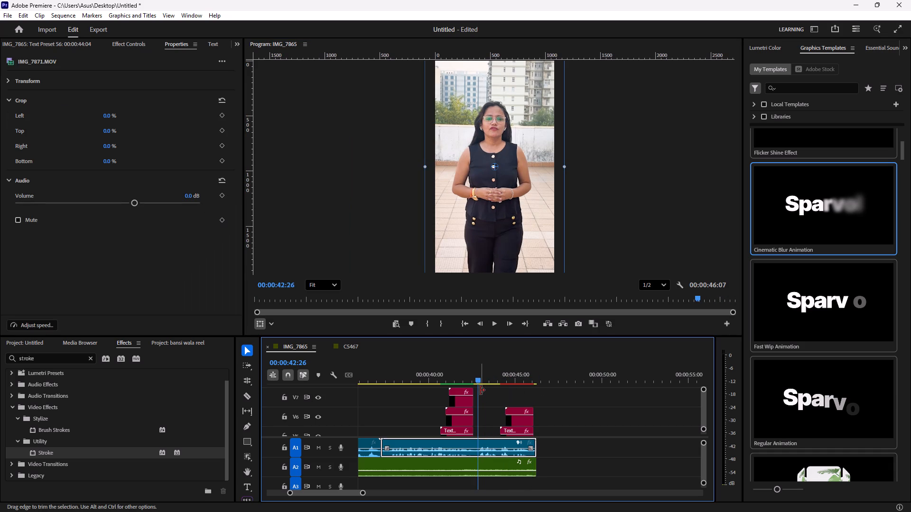
key(Return)
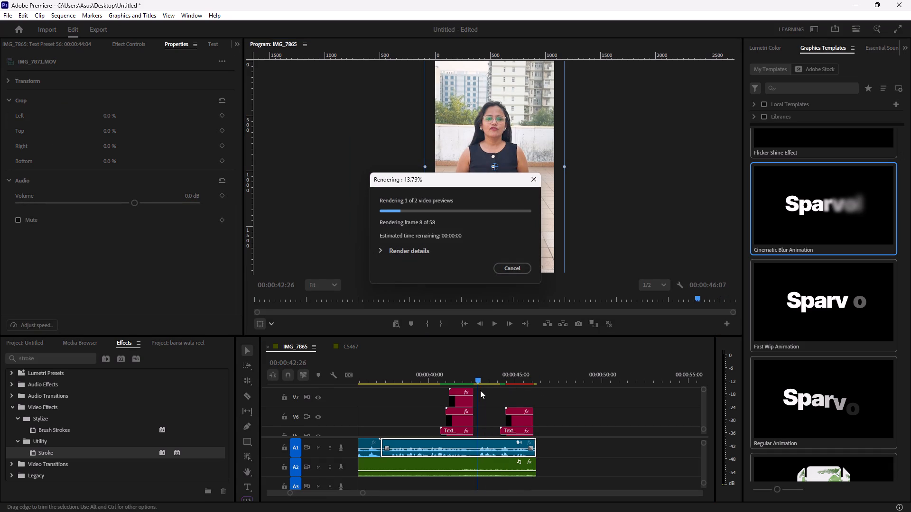
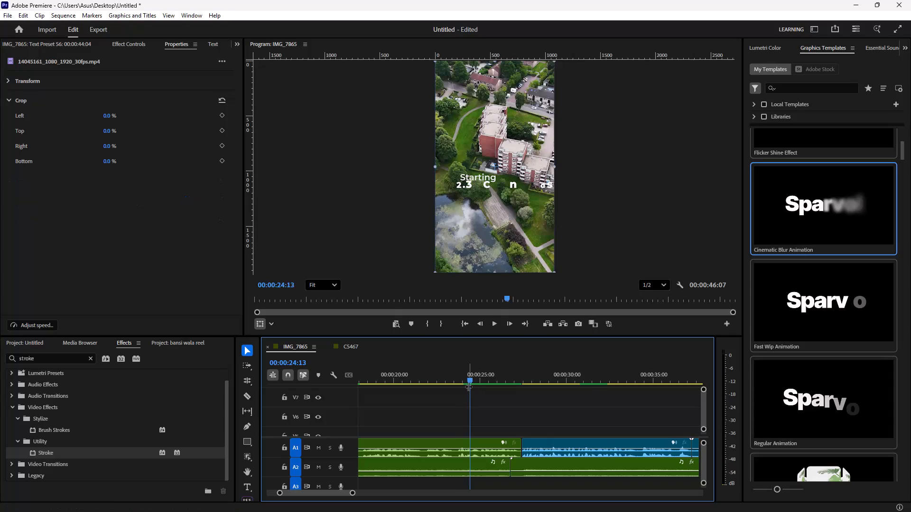
Review the opening captions from about 00:00:03:21 to 00:00:06:08, and return the playhead to 00:00:04:08.
drag(471, 384, 321, 383)
drag(471, 382, 400, 405)
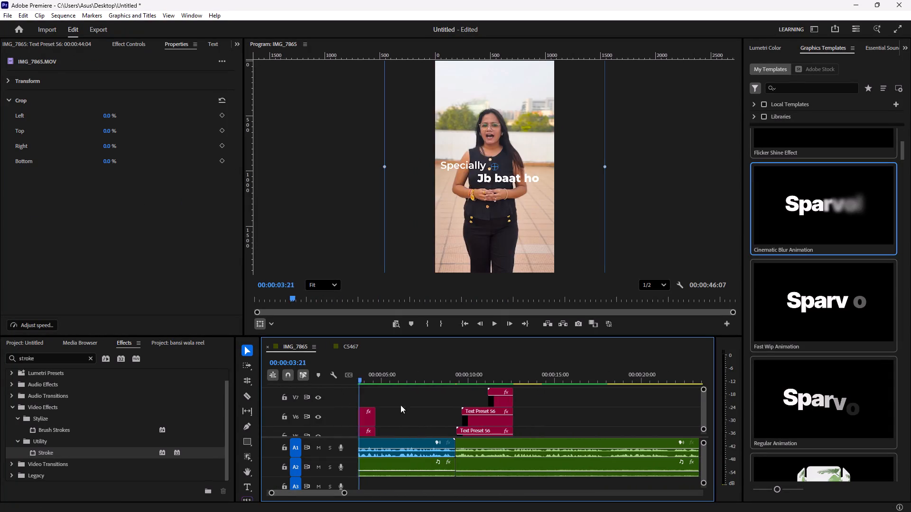
drag(400, 405, 338, 417)
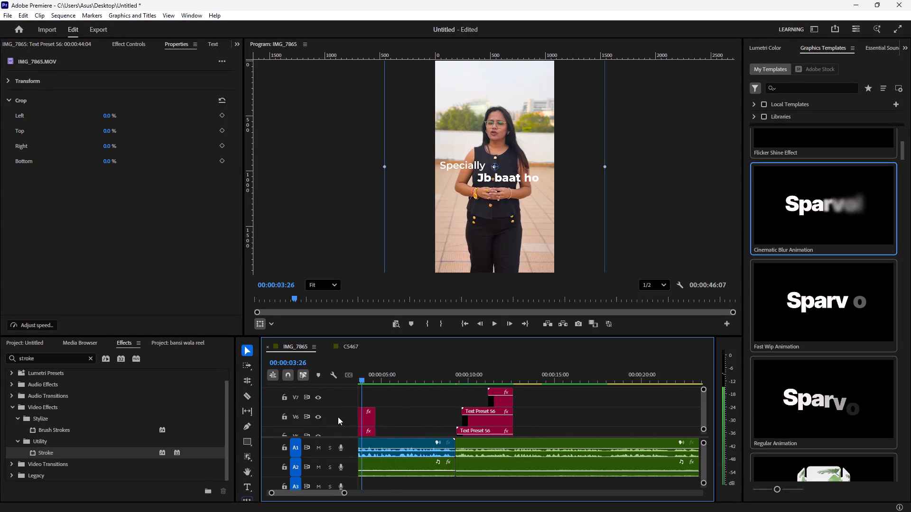
drag(338, 417, 431, 421)
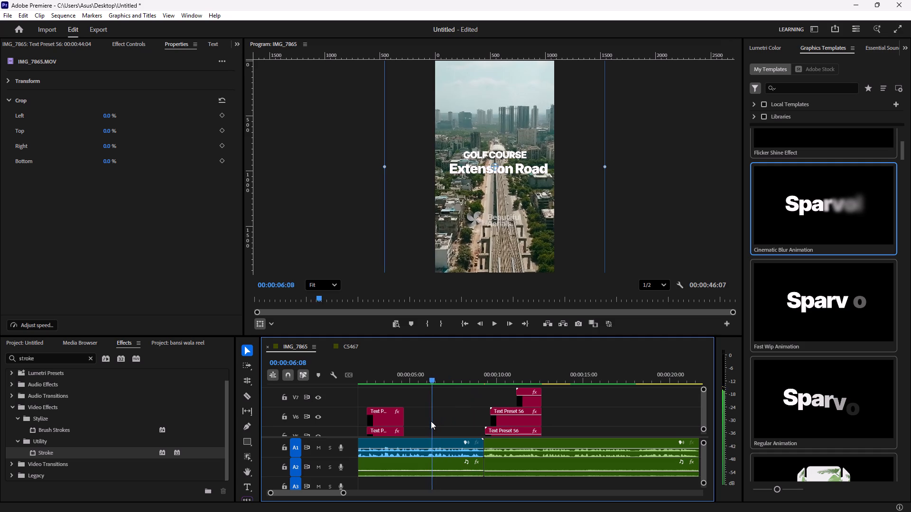
drag(431, 421, 401, 420)
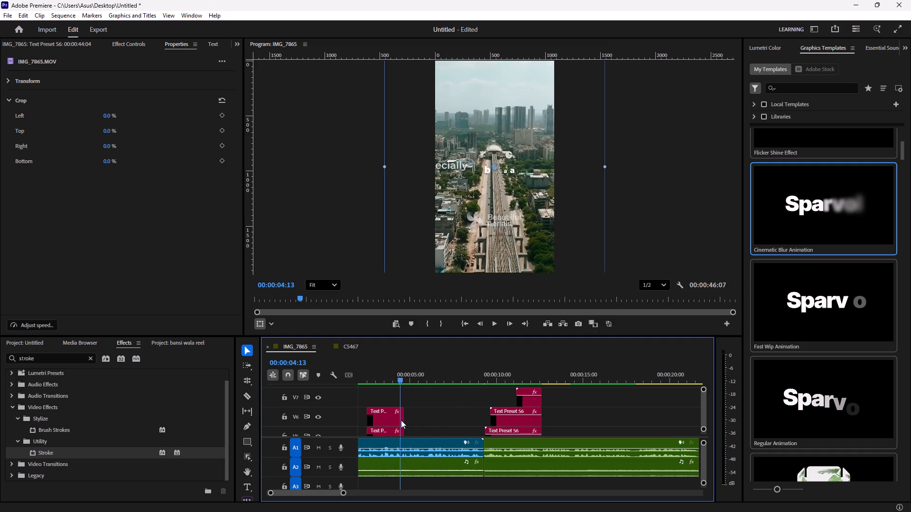
drag(401, 420, 398, 421)
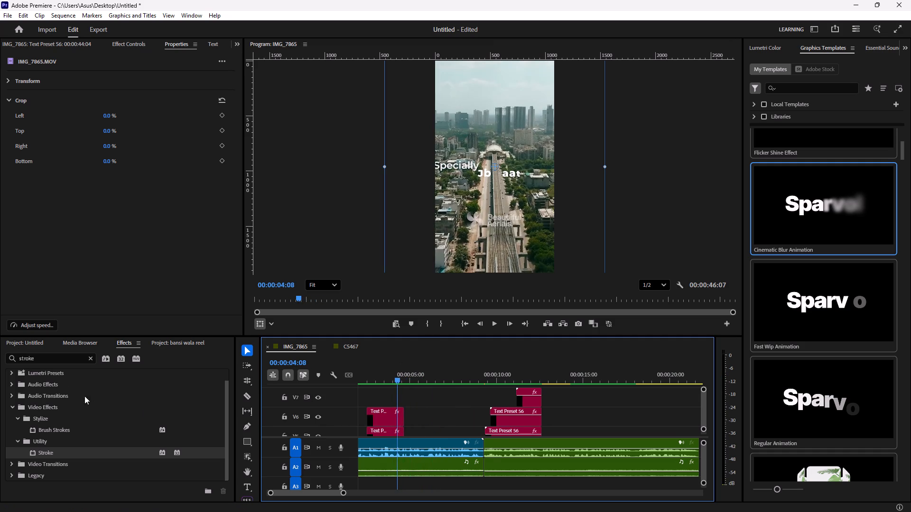
Search the effects for "blur" and look through the matching presets, video effects and transitions, with the playhead at 00:00:06:09.
click(87, 361)
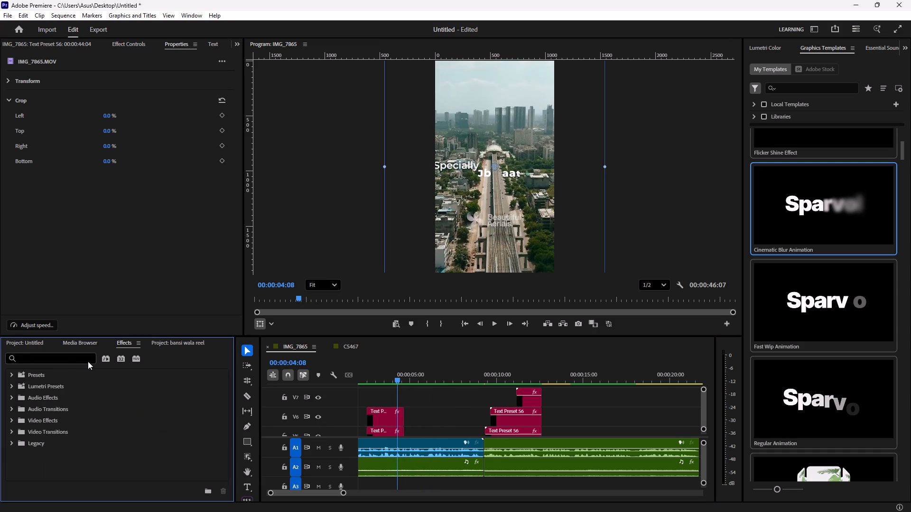
text(blur)
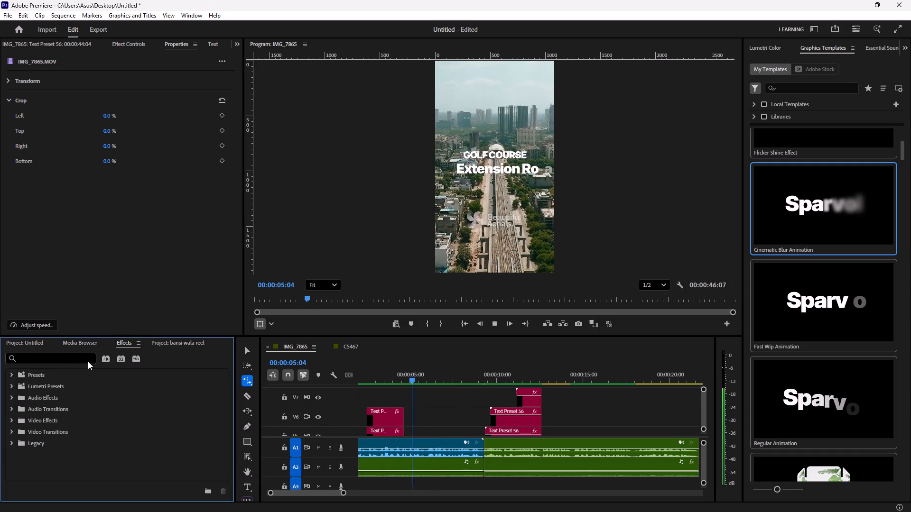
key(space)
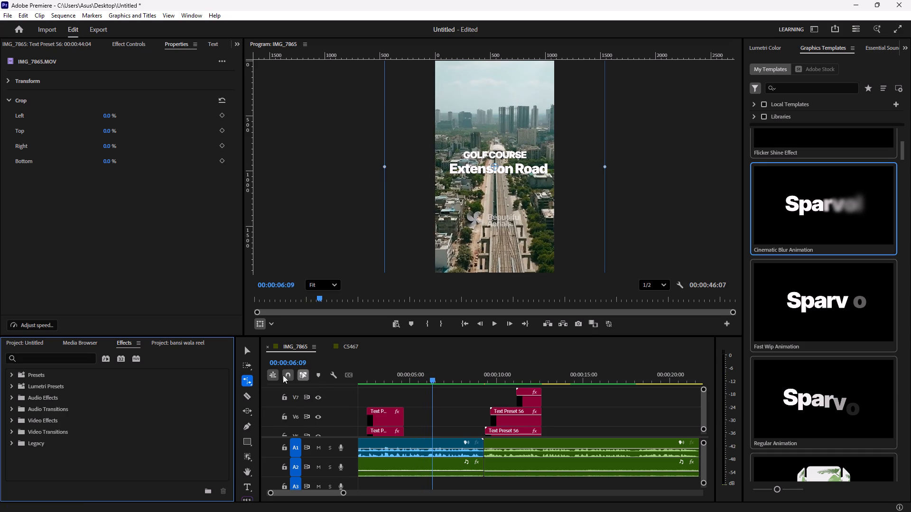
click(60, 357)
text(blue)
key(BackSpace)
key(r)
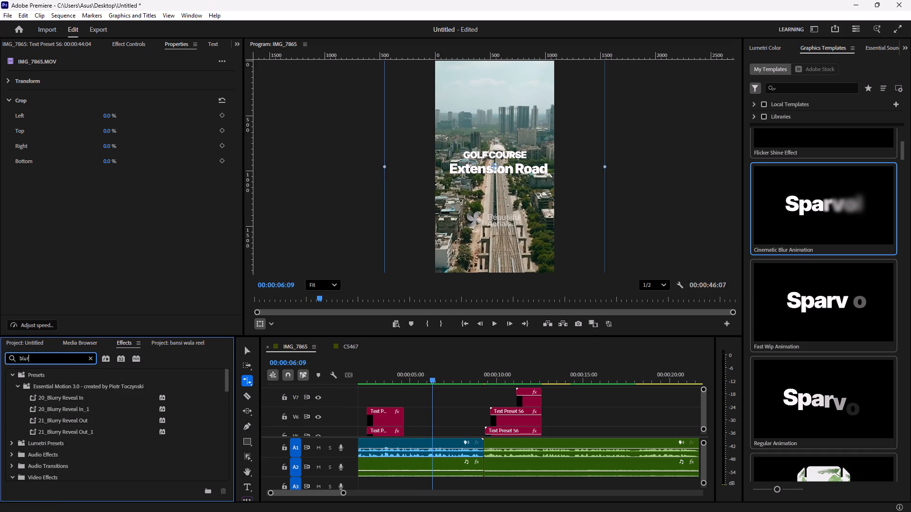
scroll(74, 452, down, 2)
scroll(74, 452, up, 7)
scroll(39, 412, down, 17)
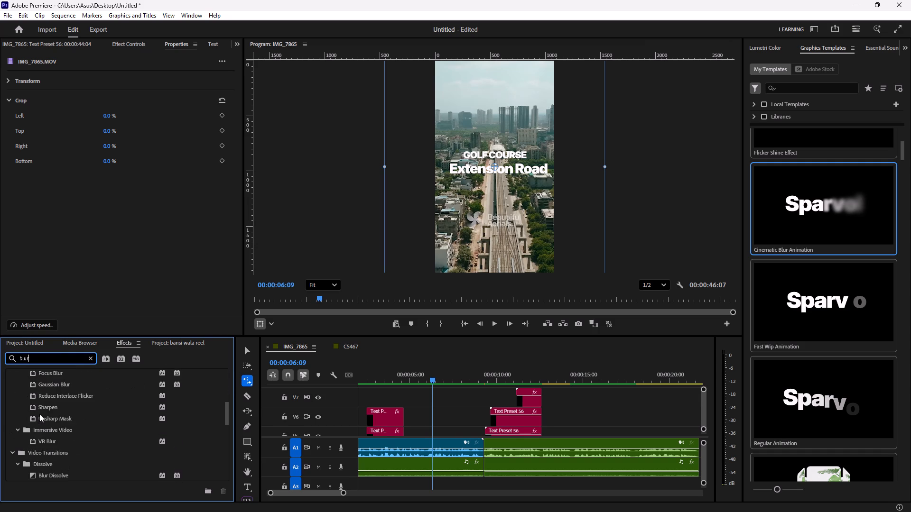
scroll(39, 414, up, 7)
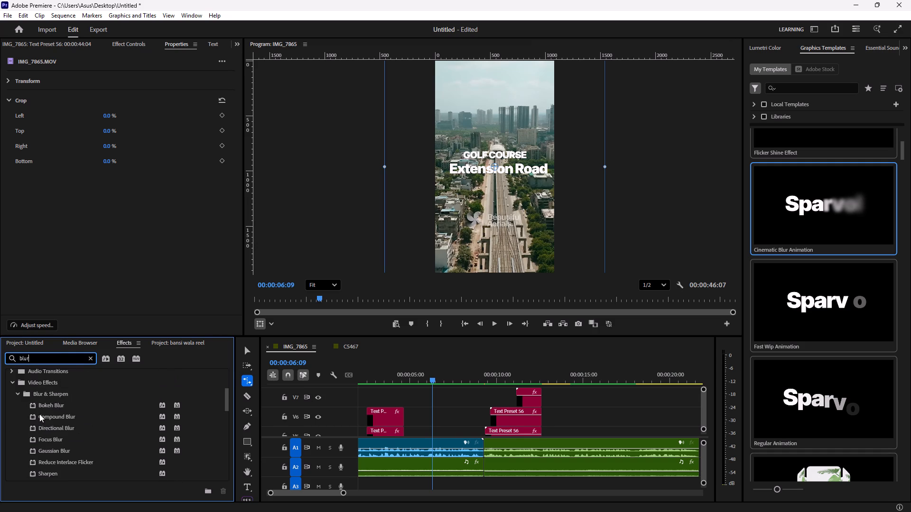
scroll(39, 414, down, 12)
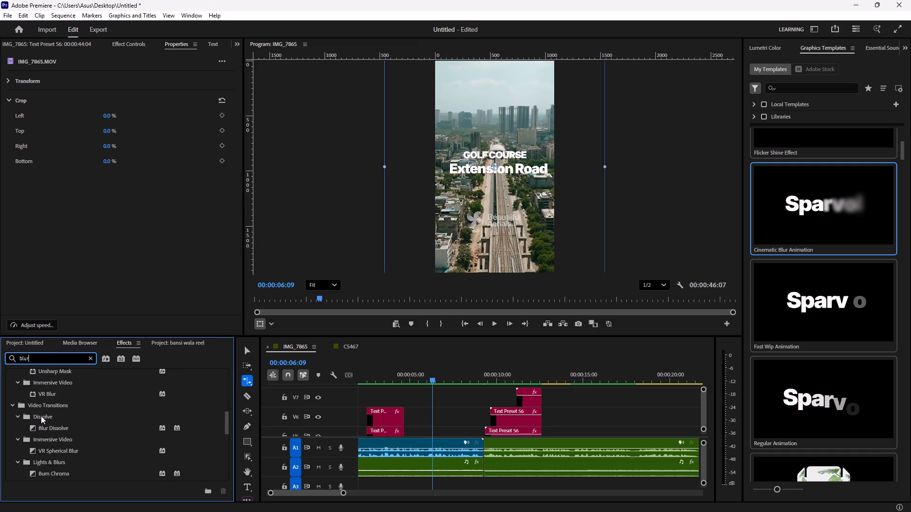
scroll(41, 418, down, 3)
scroll(45, 418, up, 12)
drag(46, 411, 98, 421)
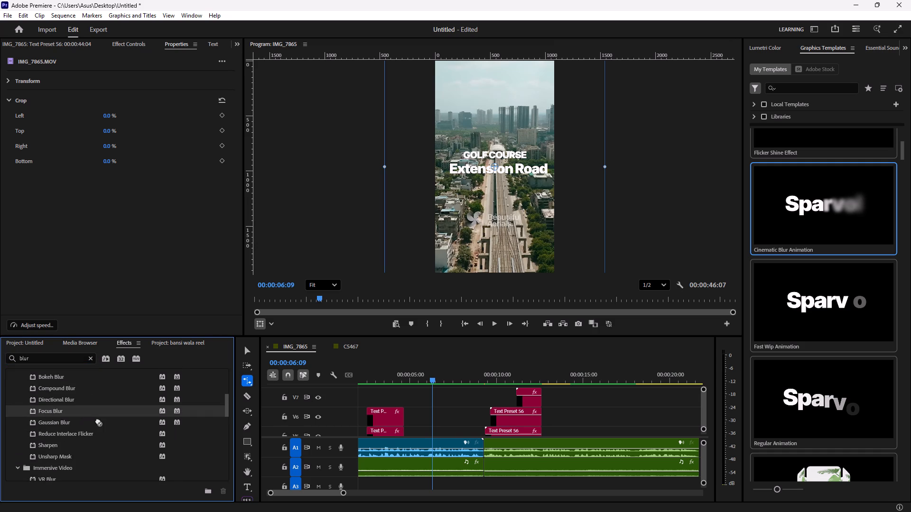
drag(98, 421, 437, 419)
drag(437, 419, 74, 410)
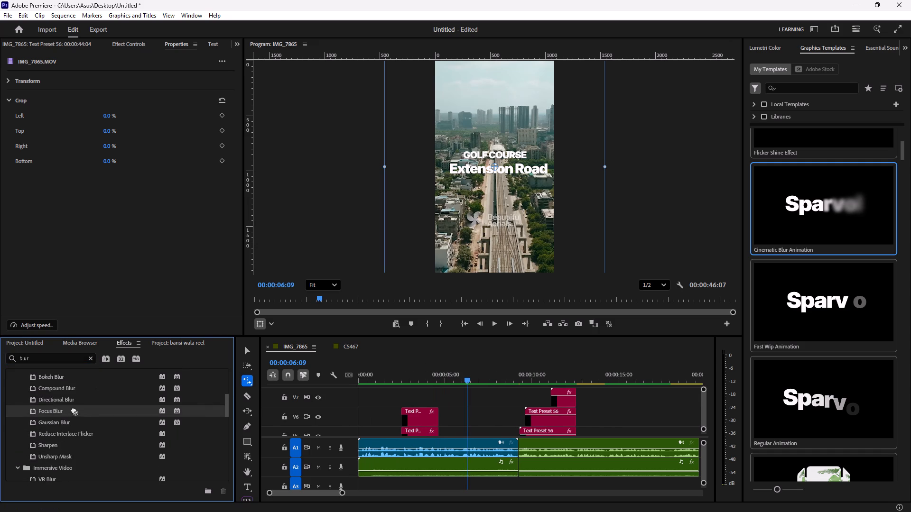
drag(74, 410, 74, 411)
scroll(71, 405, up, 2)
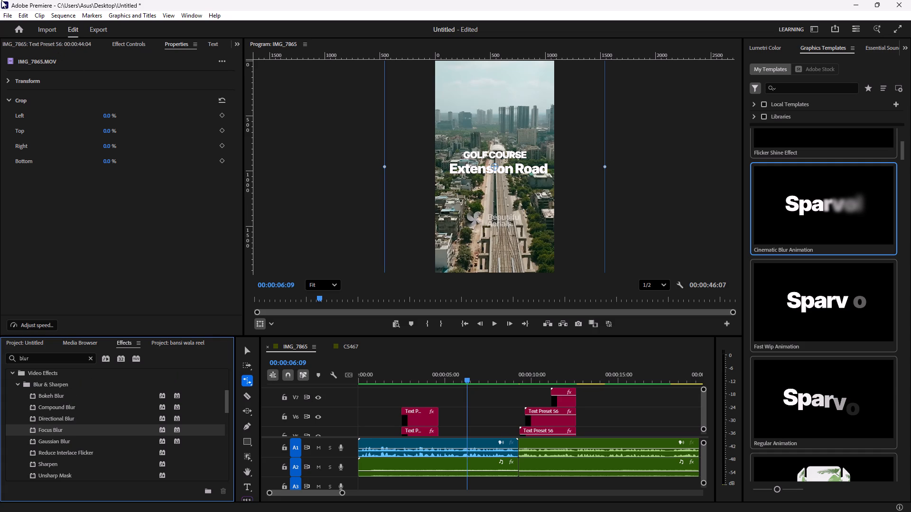
Create a black (000000) colour matte of 1080 x 1920 at 30.00 fps, named "Color Matte".
click(6, 16)
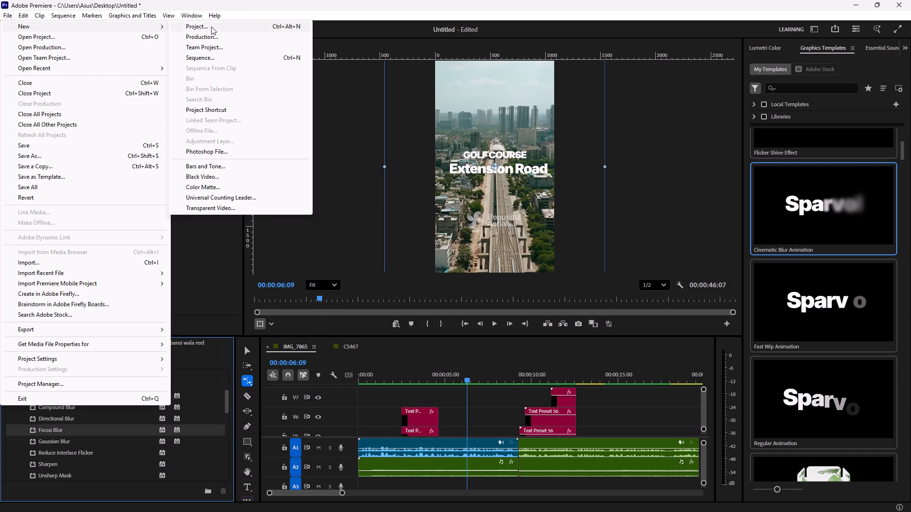
click(211, 185)
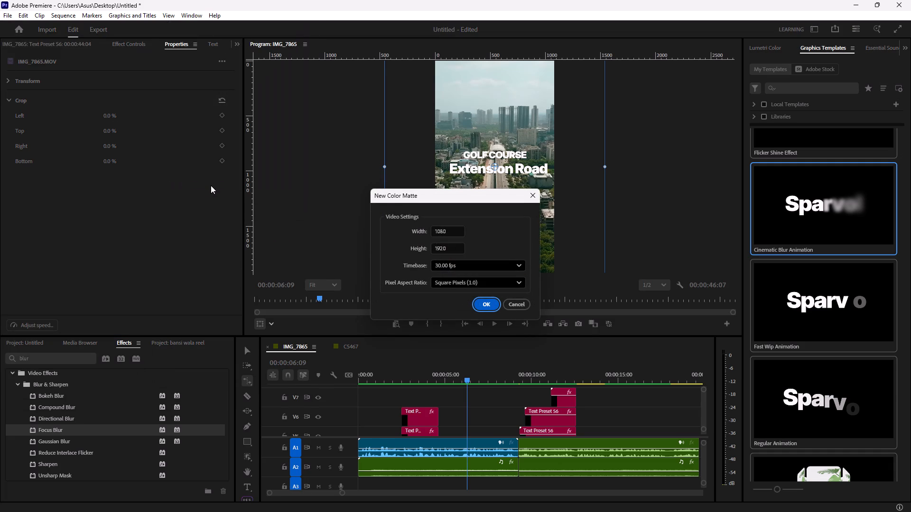
click(481, 303)
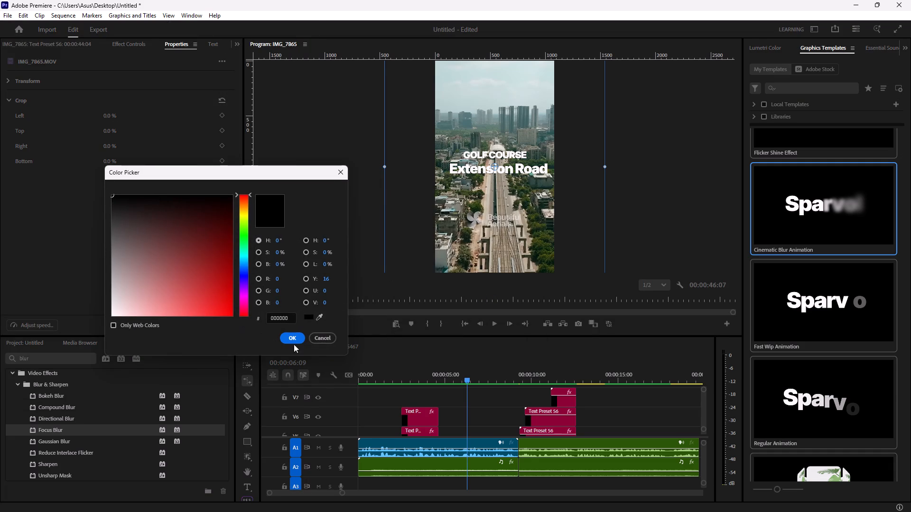
click(290, 338)
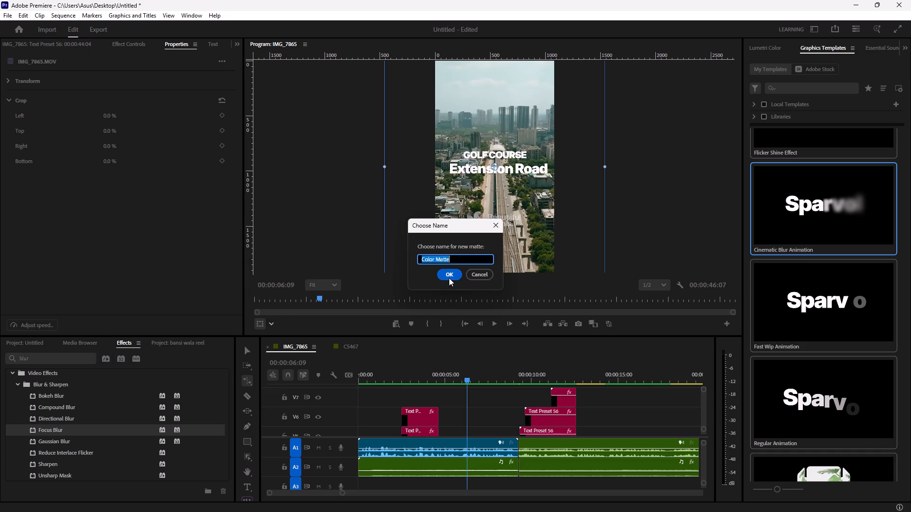
click(449, 276)
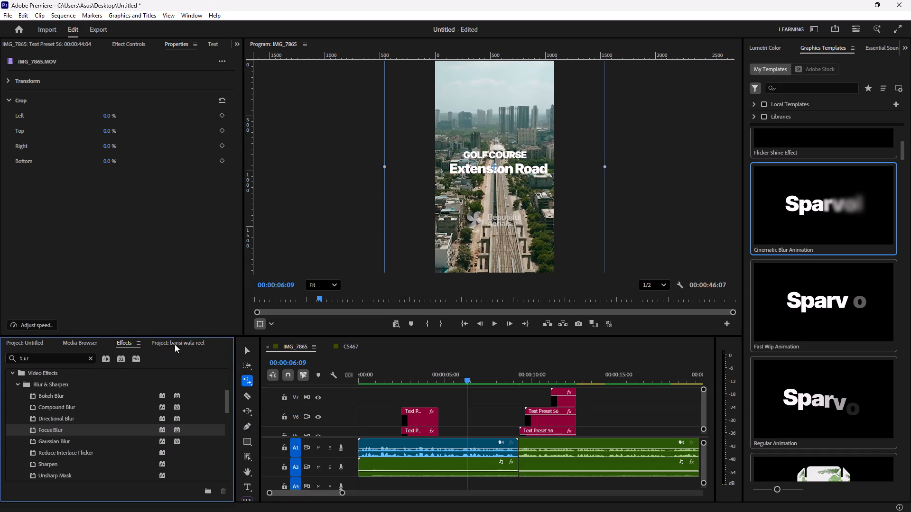
Place the Color Matte from the Motion Graphics Template Media bin on V7, starting just after the opening captions.
click(89, 340)
click(31, 339)
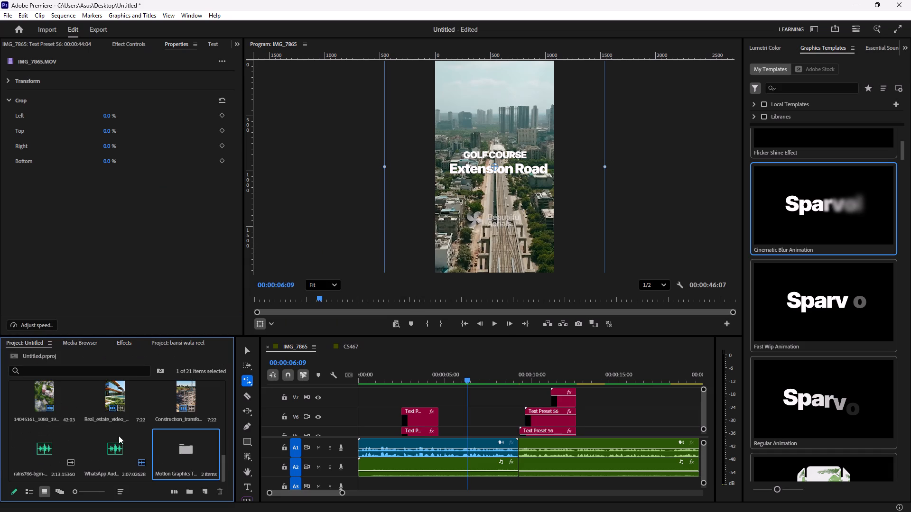
scroll(185, 457, down, 5)
scroll(185, 457, up, 10)
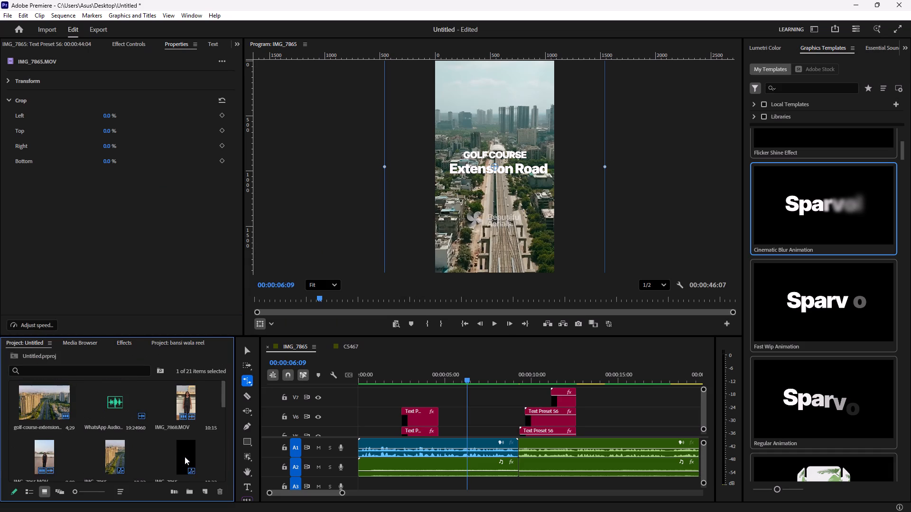
scroll(185, 457, up, 2)
scroll(185, 457, down, 11)
double_click(185, 457)
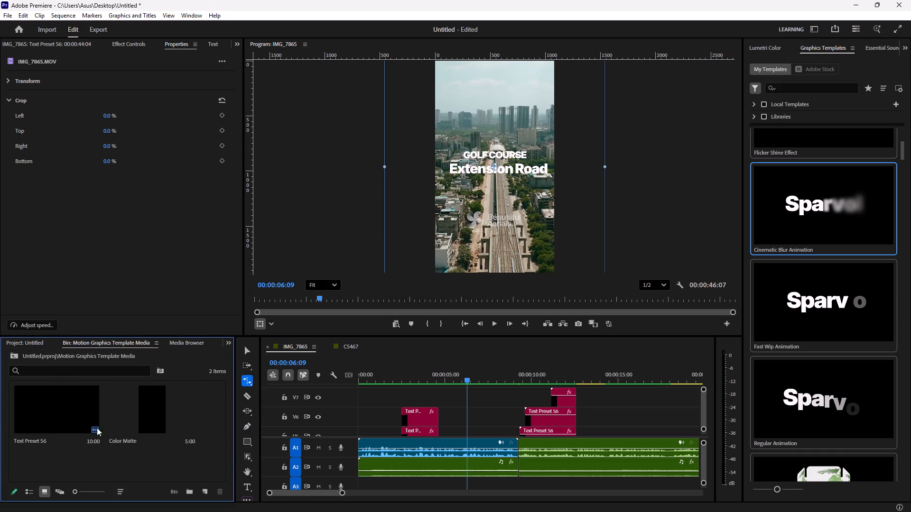
click(55, 403)
click(147, 414)
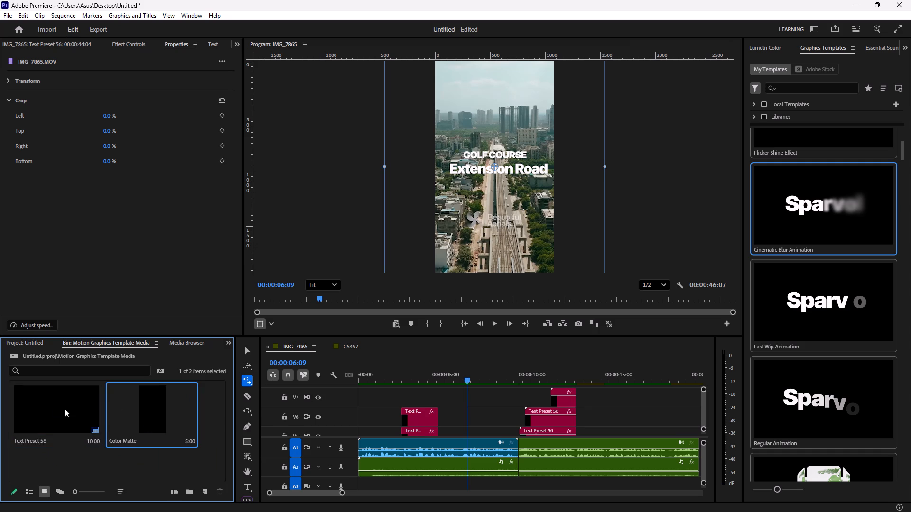
drag(149, 407, 184, 440)
drag(184, 440, 448, 408)
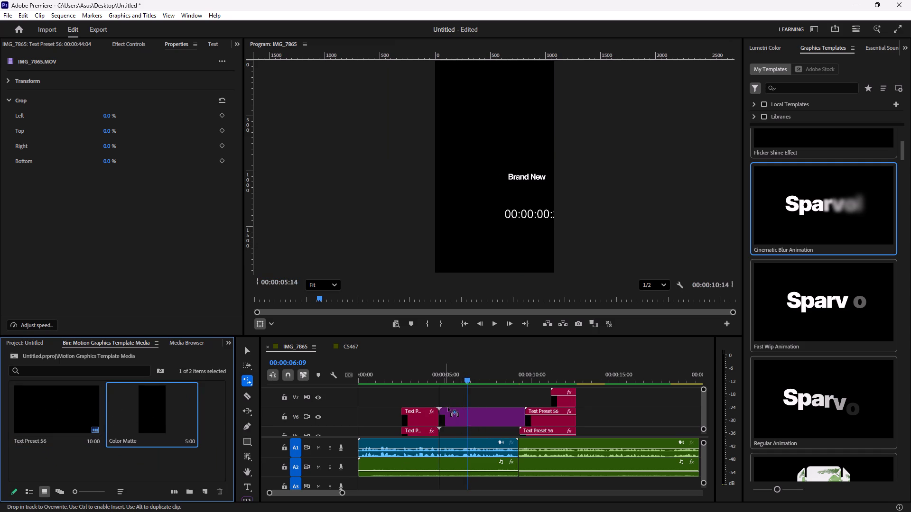
drag(448, 408, 450, 401)
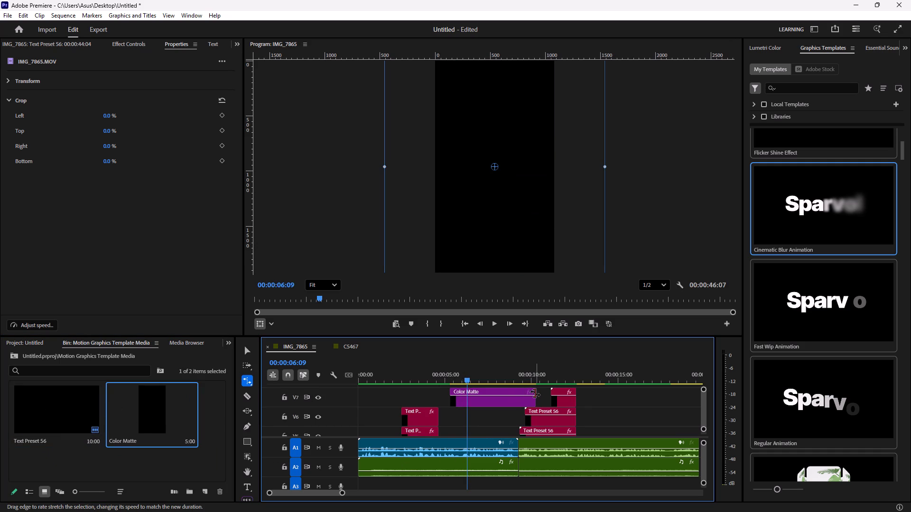
Shorten the Color Matte clip to about 1.5 seconds and move it to V6, starting at 00:00:06:09.
drag(535, 393, 475, 400)
drag(461, 395, 463, 410)
click(251, 352)
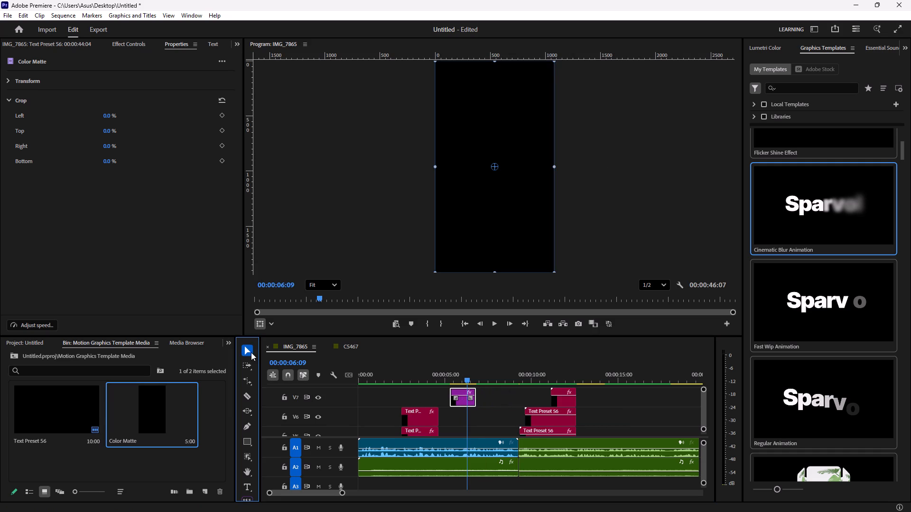
drag(461, 391, 476, 431)
drag(476, 430, 477, 420)
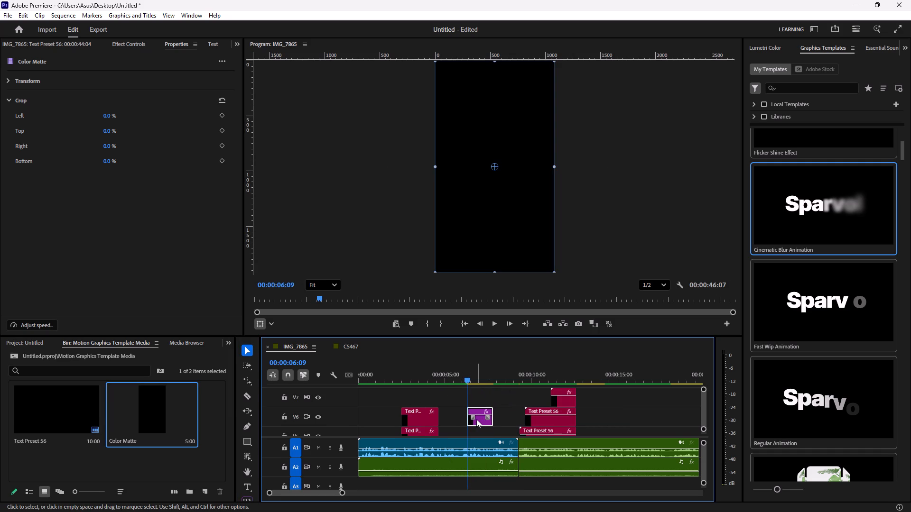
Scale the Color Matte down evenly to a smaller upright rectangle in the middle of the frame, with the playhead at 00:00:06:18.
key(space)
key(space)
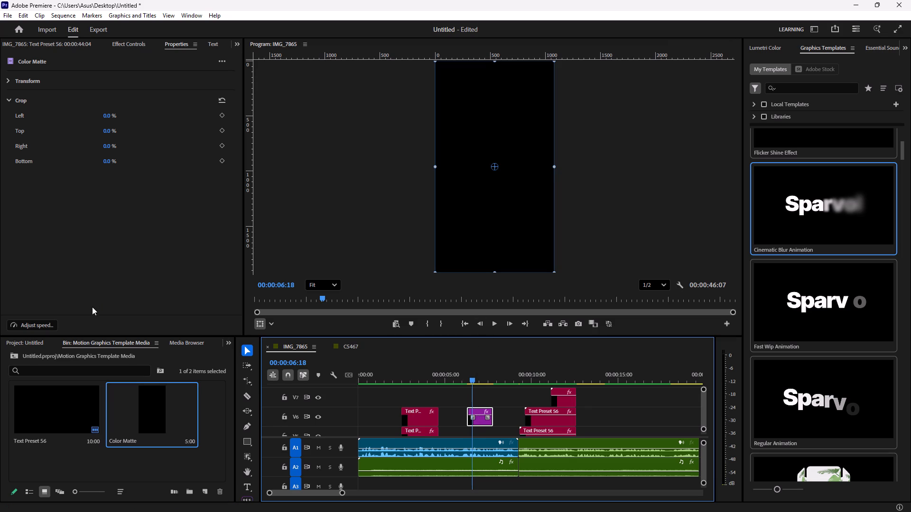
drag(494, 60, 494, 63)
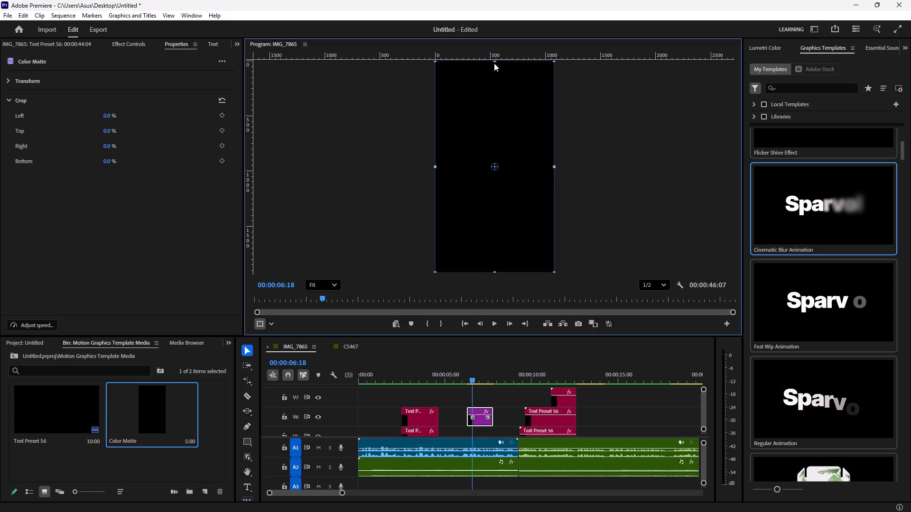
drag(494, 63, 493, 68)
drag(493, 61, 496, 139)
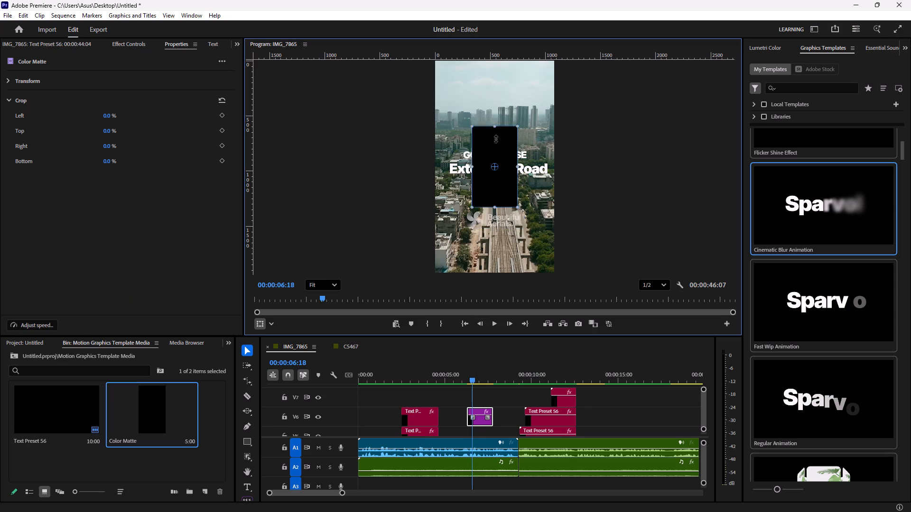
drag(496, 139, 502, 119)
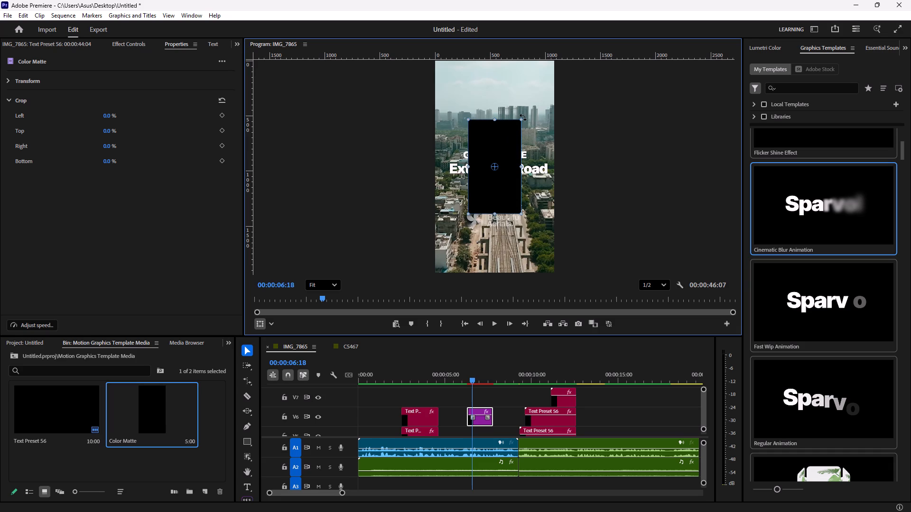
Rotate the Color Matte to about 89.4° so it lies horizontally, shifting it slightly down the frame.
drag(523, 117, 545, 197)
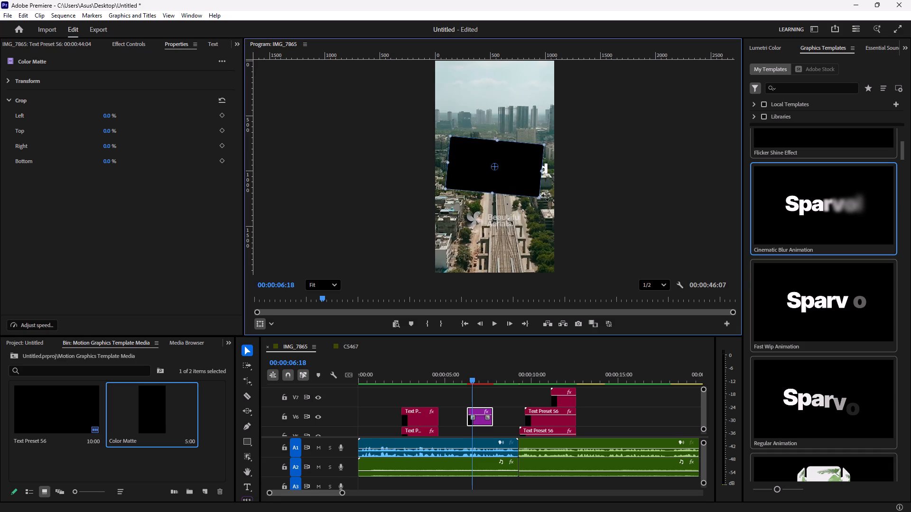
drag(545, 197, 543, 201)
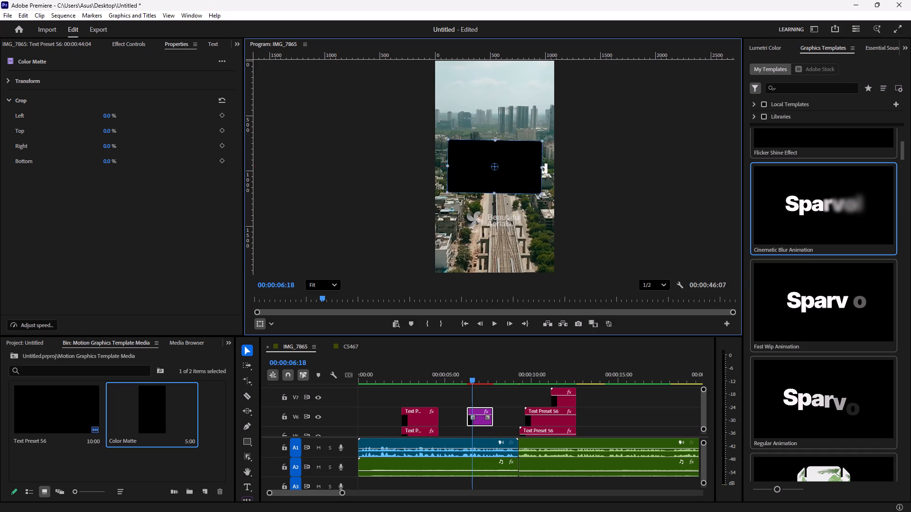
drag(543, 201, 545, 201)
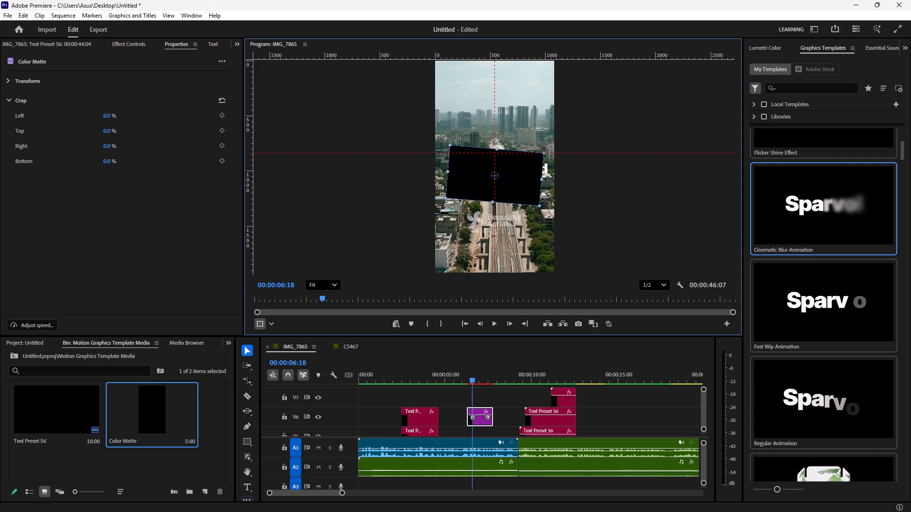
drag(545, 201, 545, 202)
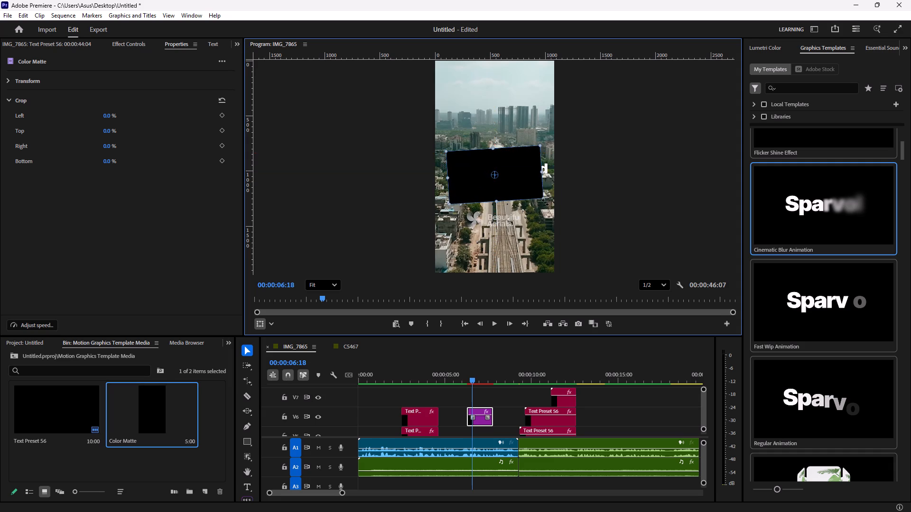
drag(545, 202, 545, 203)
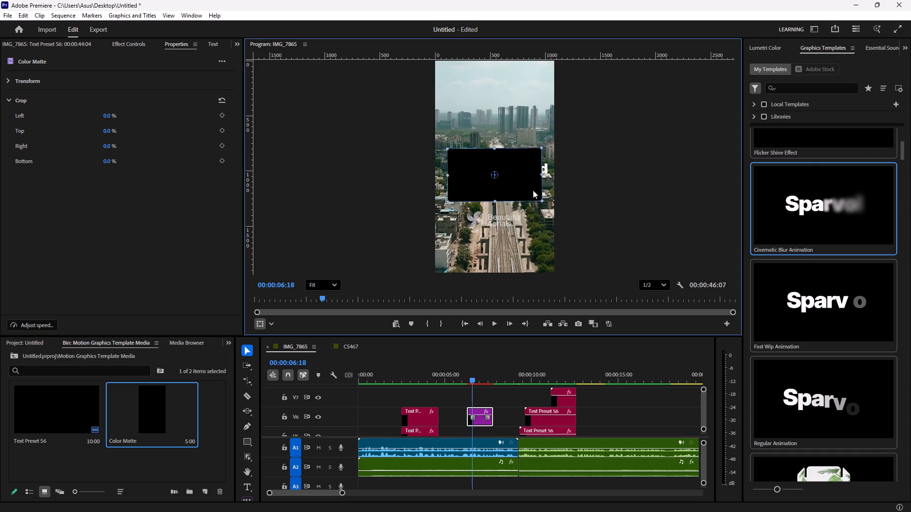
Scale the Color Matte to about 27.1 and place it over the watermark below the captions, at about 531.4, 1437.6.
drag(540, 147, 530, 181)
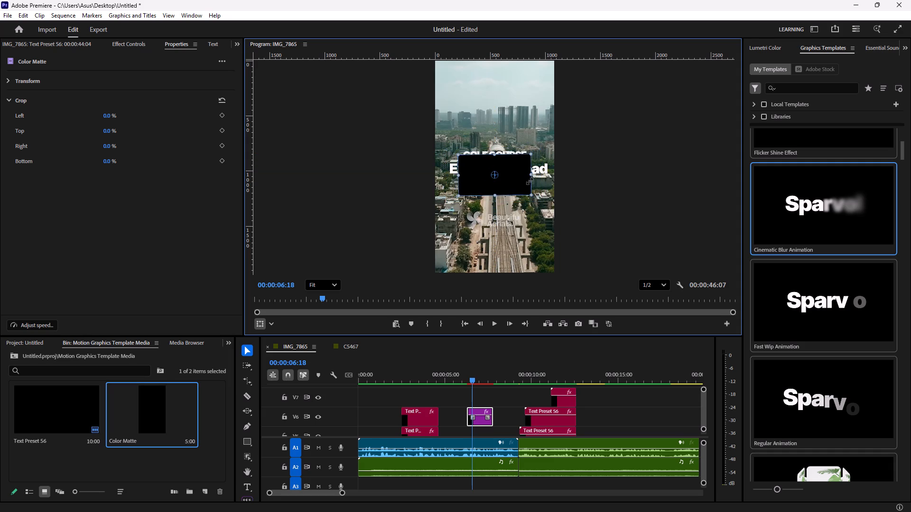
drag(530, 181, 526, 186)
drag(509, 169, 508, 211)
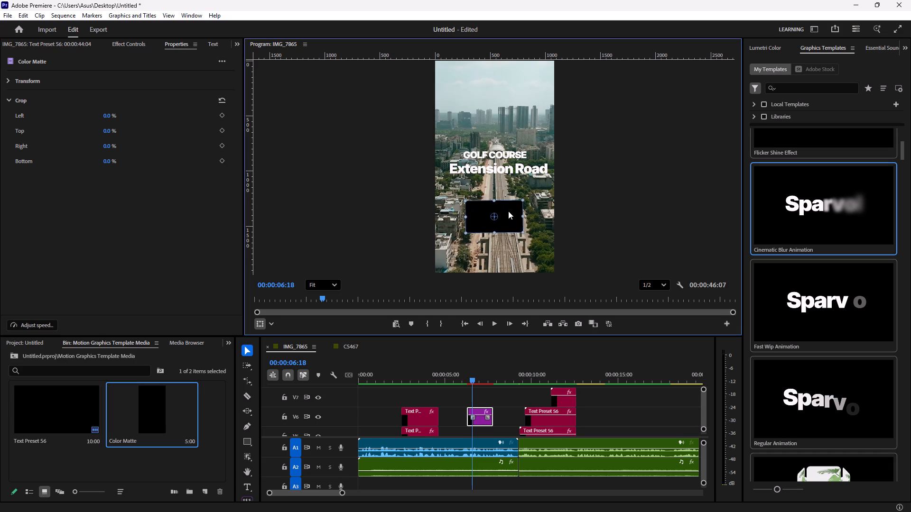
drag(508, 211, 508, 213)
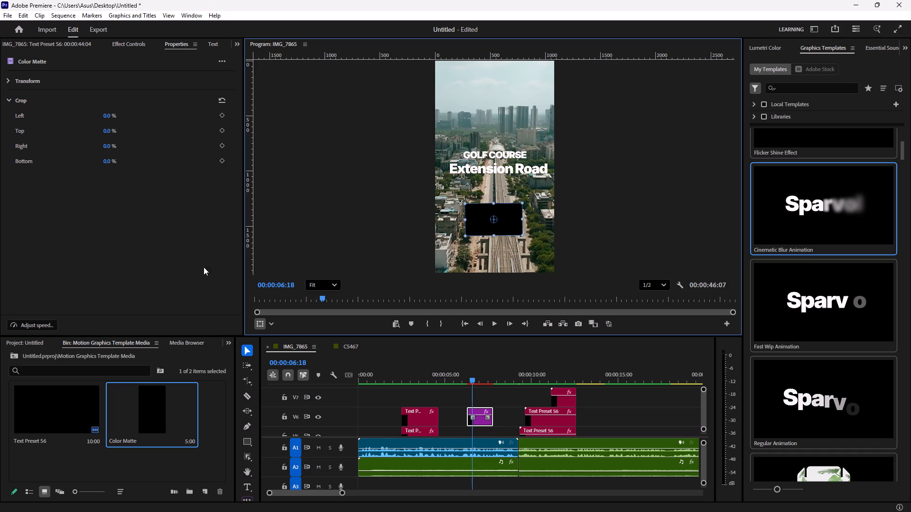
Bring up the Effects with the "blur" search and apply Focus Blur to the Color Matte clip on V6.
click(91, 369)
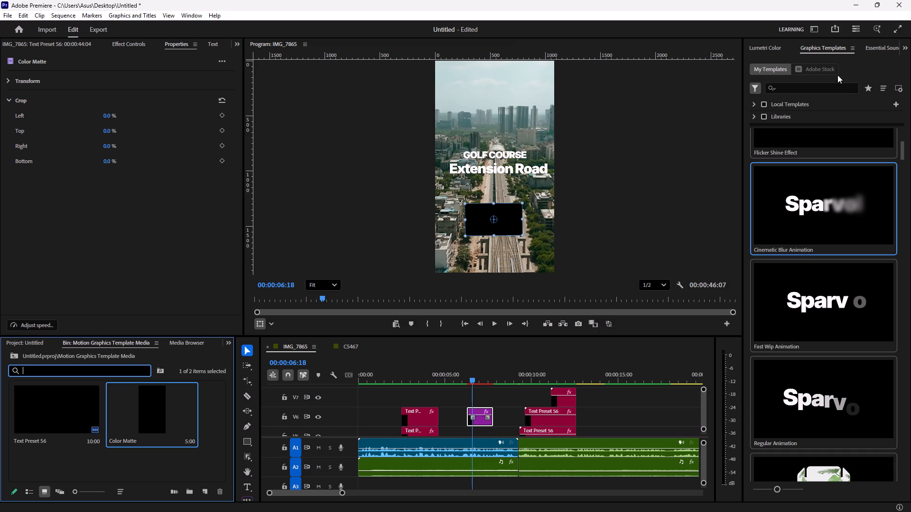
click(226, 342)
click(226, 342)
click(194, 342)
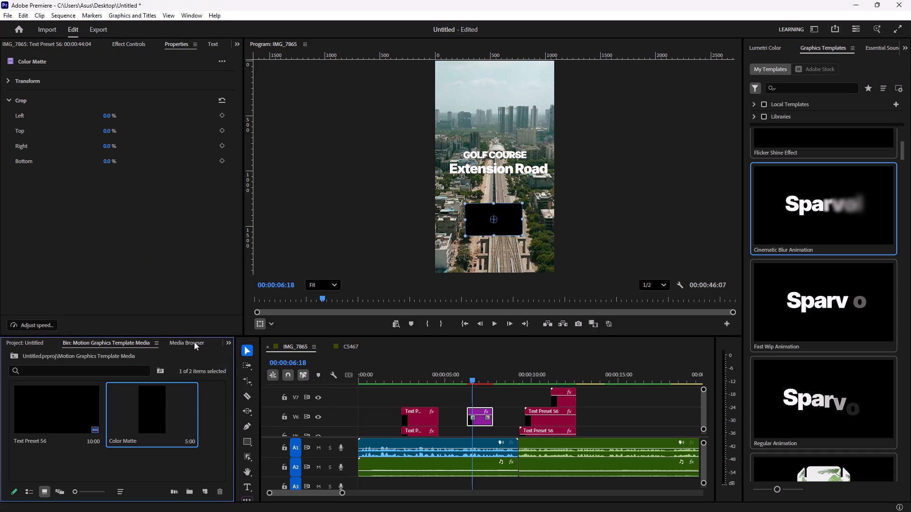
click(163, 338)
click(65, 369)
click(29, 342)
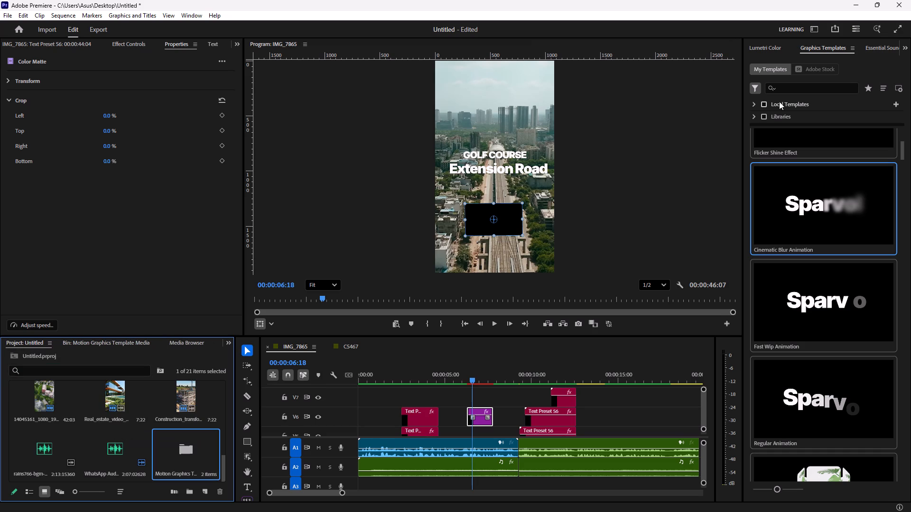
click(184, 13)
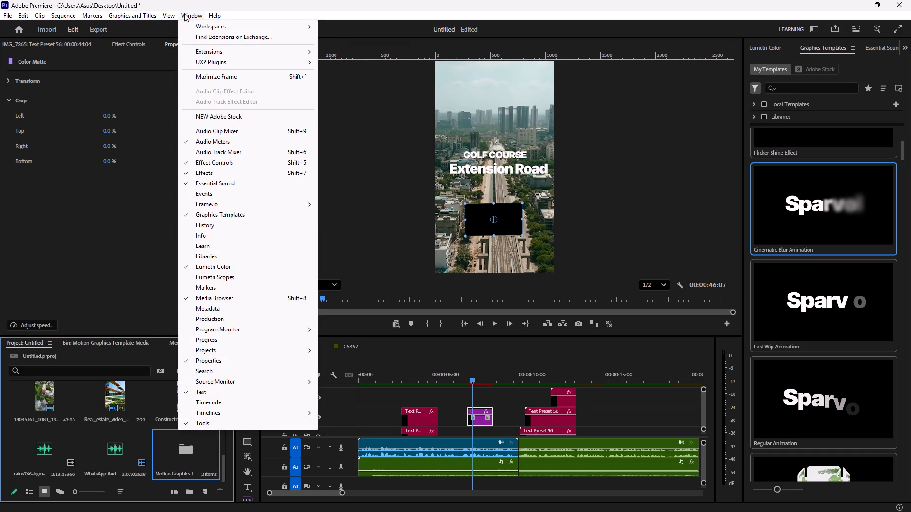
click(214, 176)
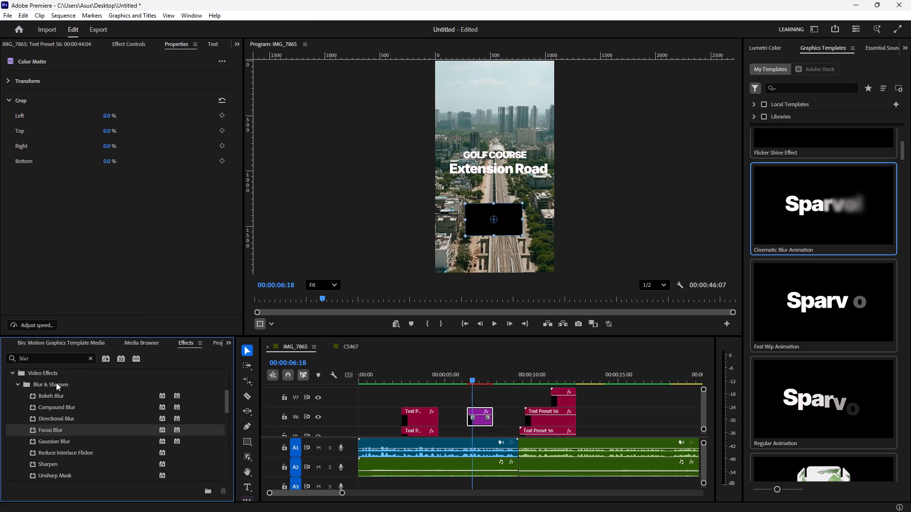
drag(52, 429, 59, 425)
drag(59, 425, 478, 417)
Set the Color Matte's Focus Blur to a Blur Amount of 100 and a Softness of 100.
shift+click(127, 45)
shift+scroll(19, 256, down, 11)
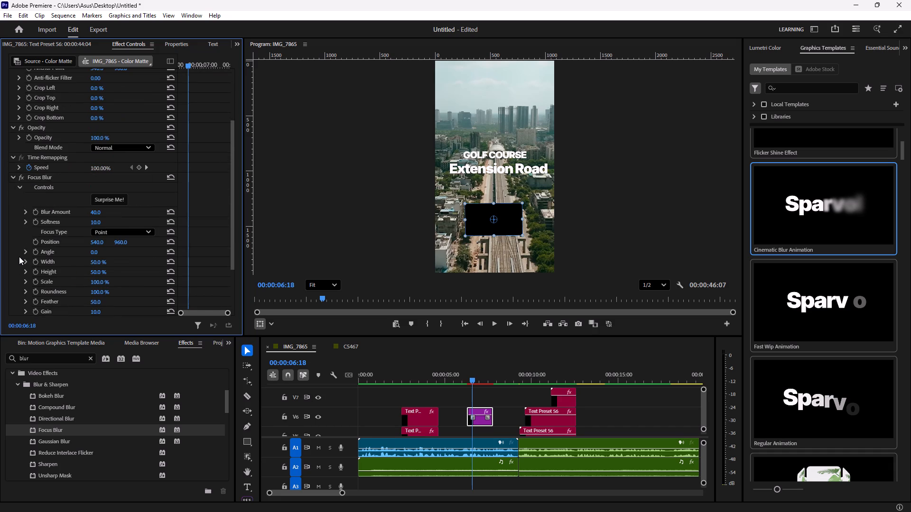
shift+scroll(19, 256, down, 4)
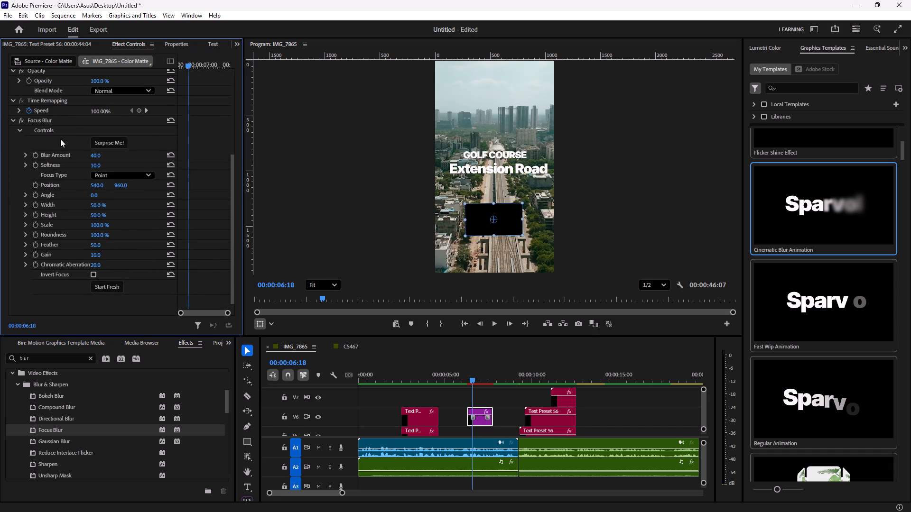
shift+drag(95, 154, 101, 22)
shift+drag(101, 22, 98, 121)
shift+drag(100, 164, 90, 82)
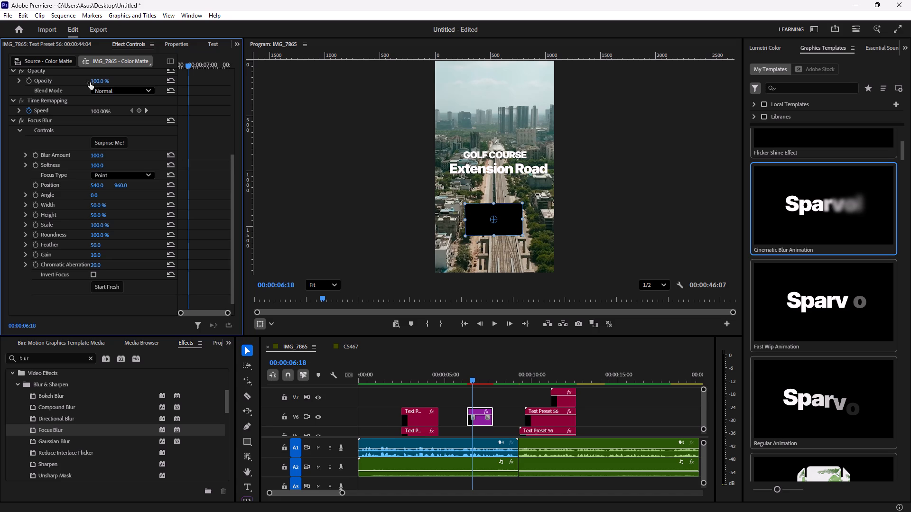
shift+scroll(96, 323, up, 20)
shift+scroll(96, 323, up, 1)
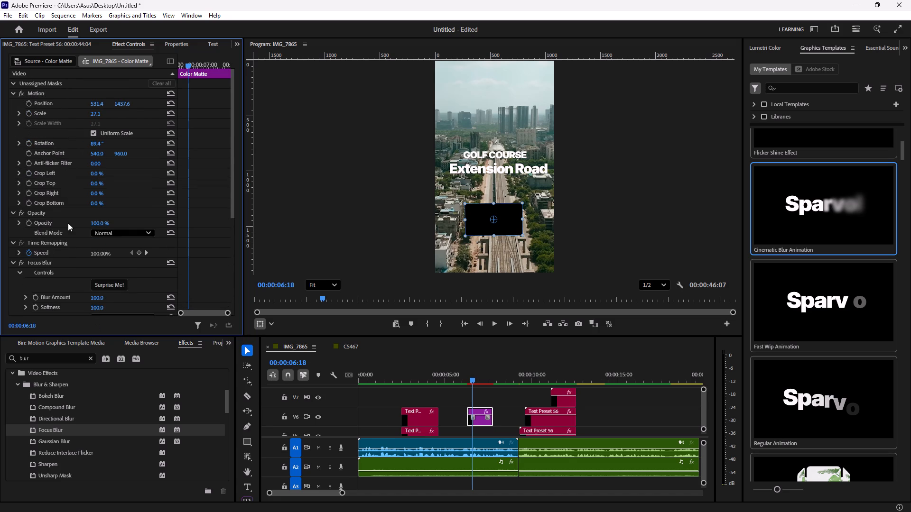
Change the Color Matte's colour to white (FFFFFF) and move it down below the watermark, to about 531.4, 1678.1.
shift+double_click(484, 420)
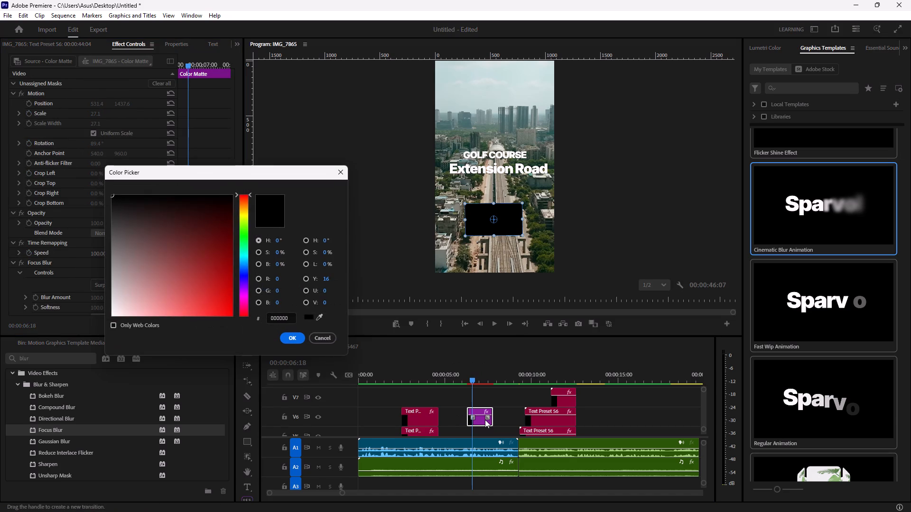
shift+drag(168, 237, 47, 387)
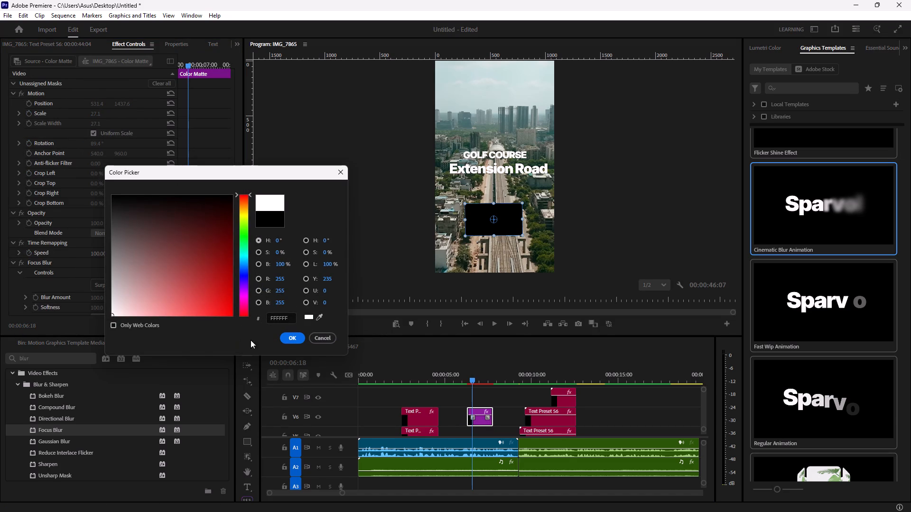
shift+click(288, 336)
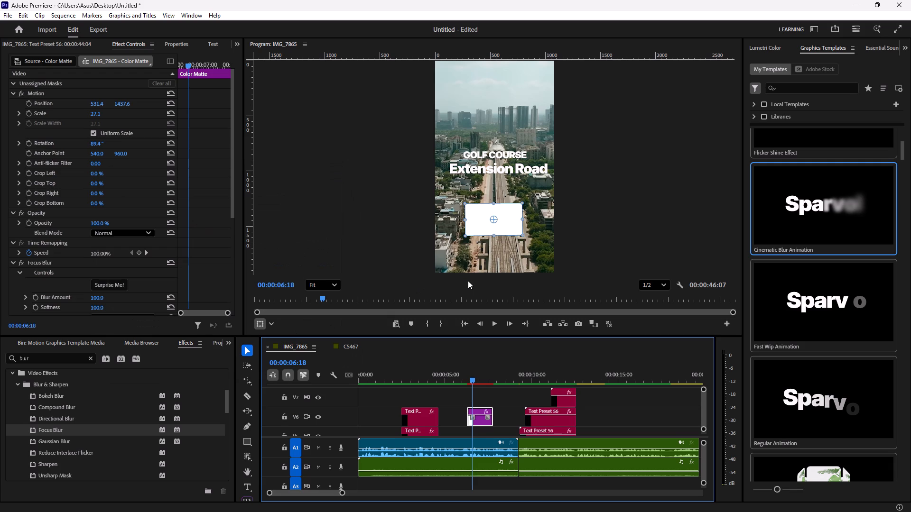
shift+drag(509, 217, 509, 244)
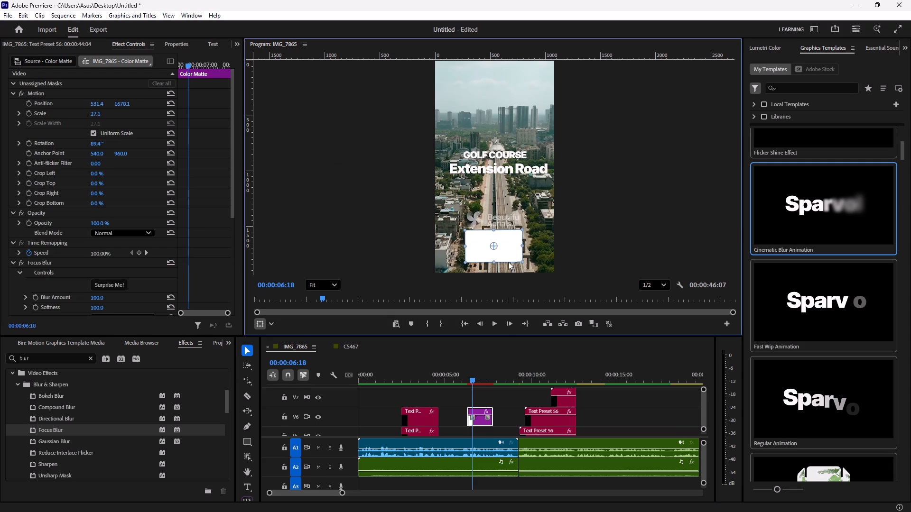
Delete the Color Matte clip from V6.
click(480, 420)
key(BackSpace)
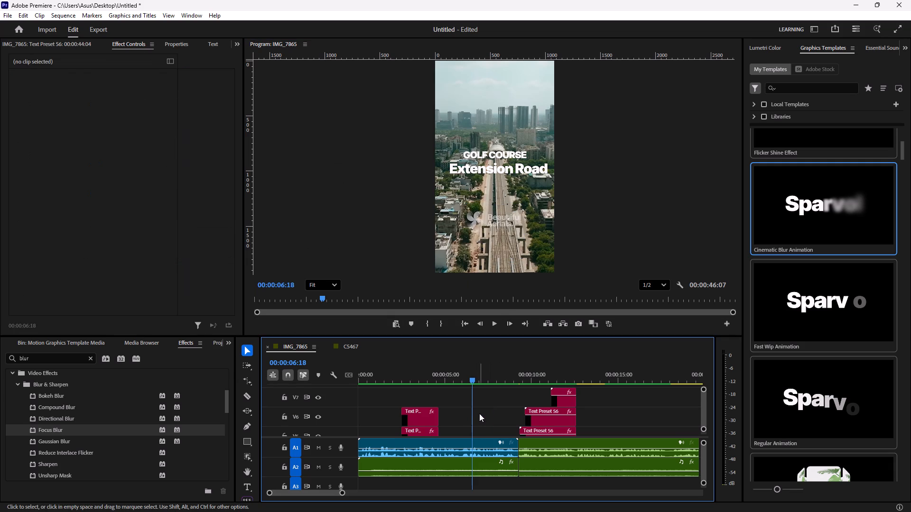
Play the sequence from 00:00:00:00 to review the opening captions.
drag(468, 380, 268, 400)
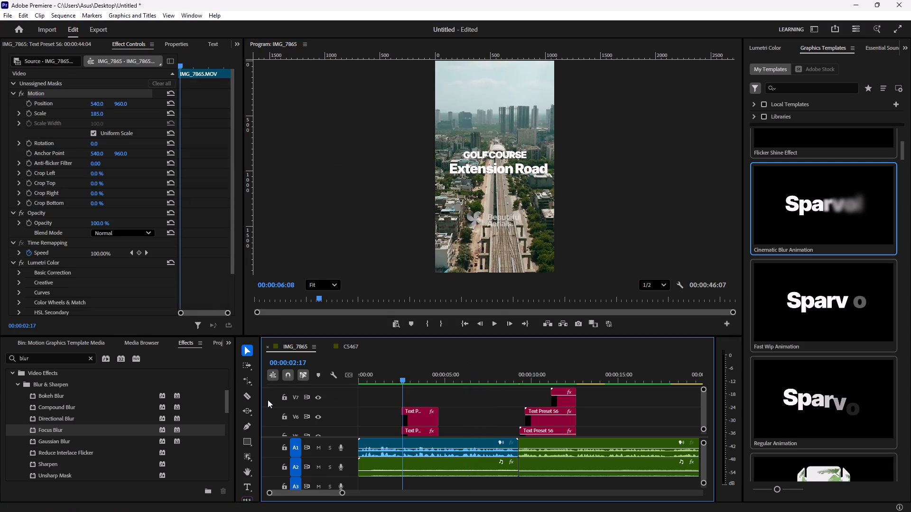
drag(268, 400, 140, 399)
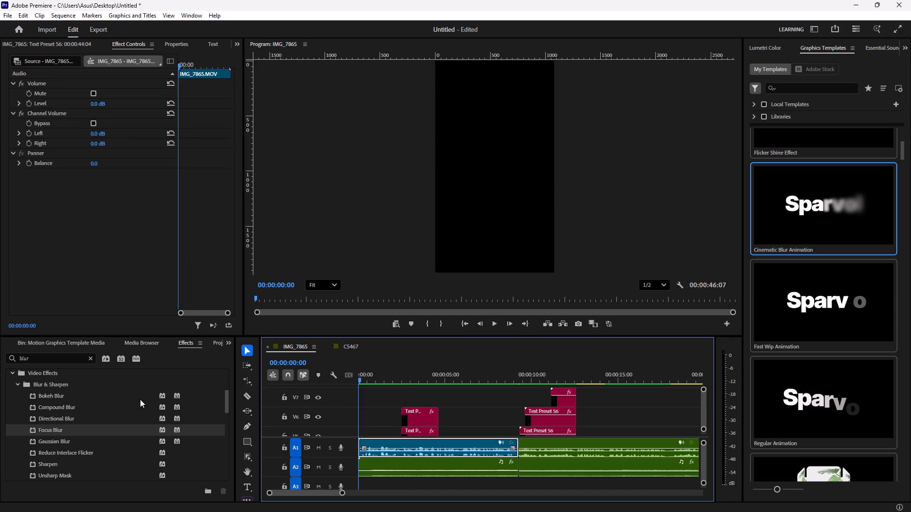
key(space)
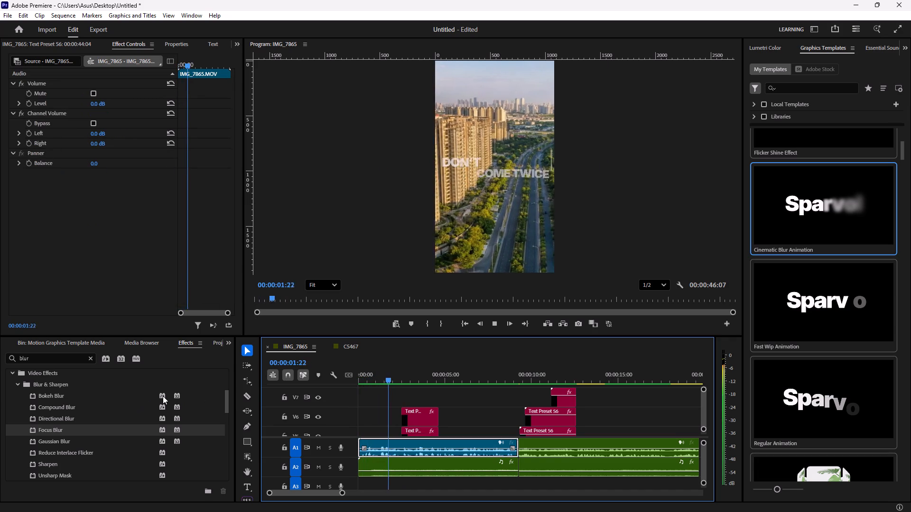
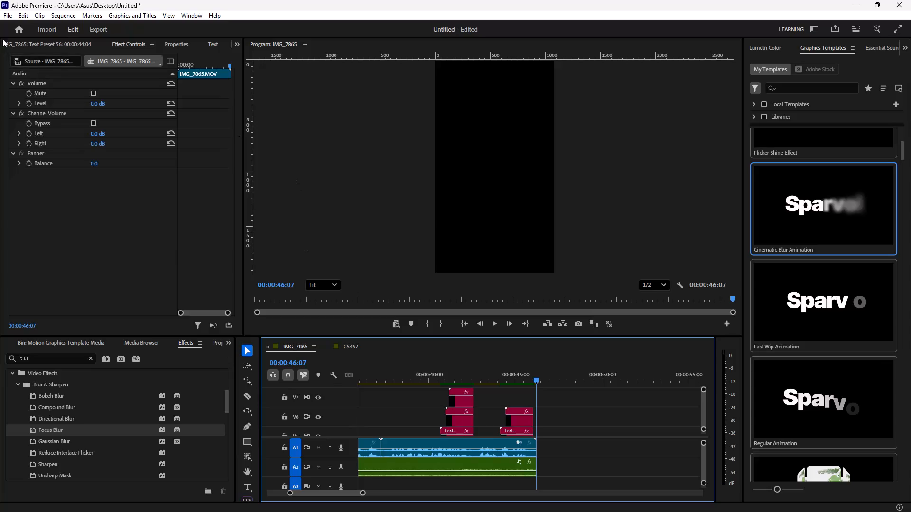
Preview the opening in the export settings and export the entire IMG_7865 sequence as H.264 with the Match Source - Adaptive High Bitrate preset.
click(3, 18)
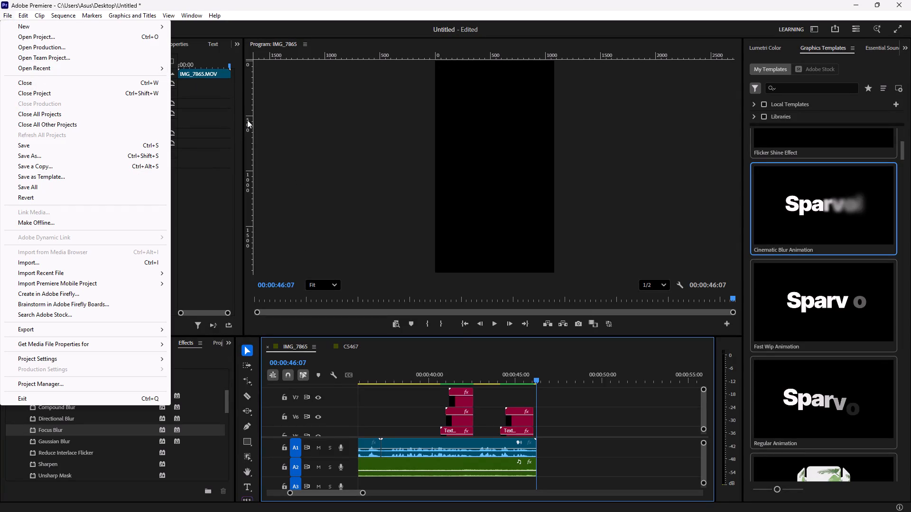
click(296, 124)
click(92, 28)
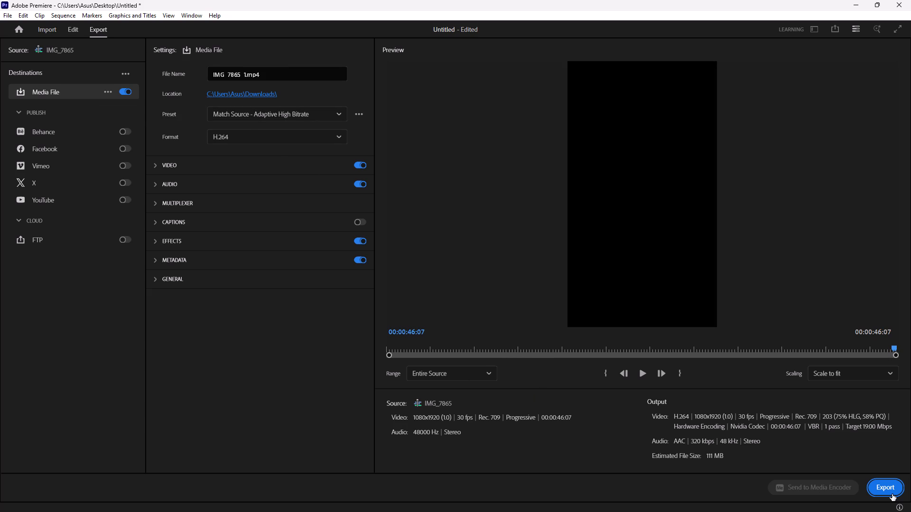
click(641, 373)
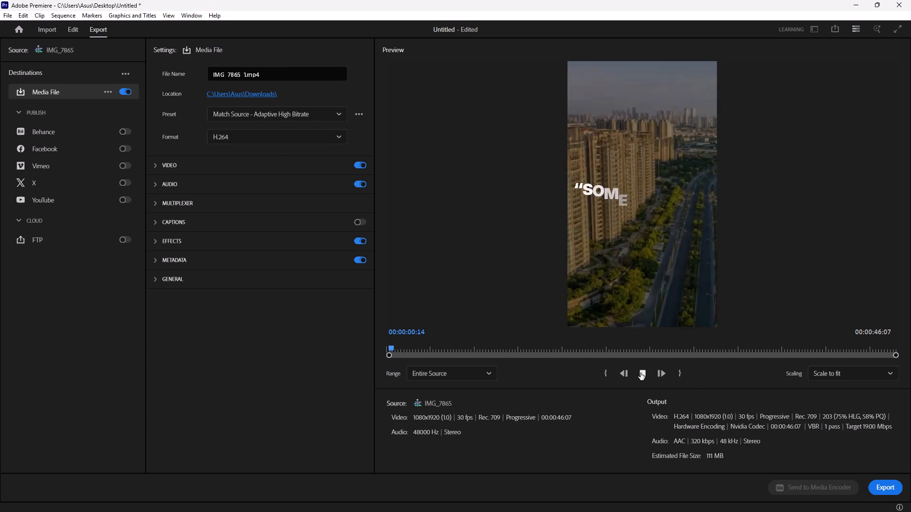
click(641, 373)
click(890, 496)
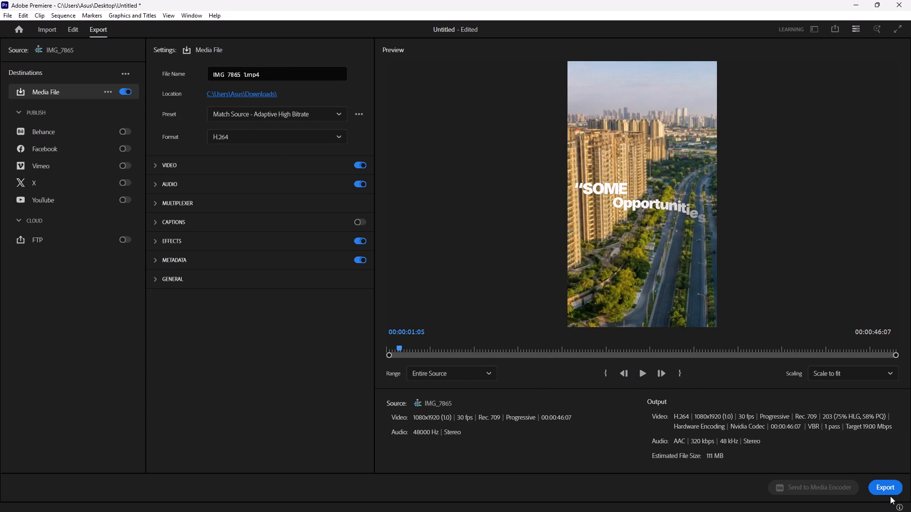